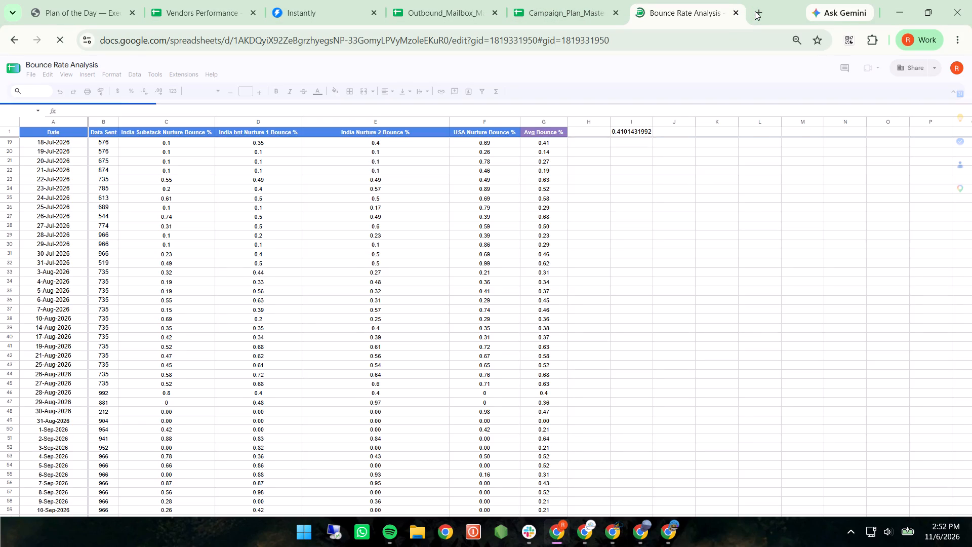
Download the Average Nurture Bounce Rate % chart from the Nurture_Bounce_Data sheet as a PNG image.
scroll(592, 266, down, 2)
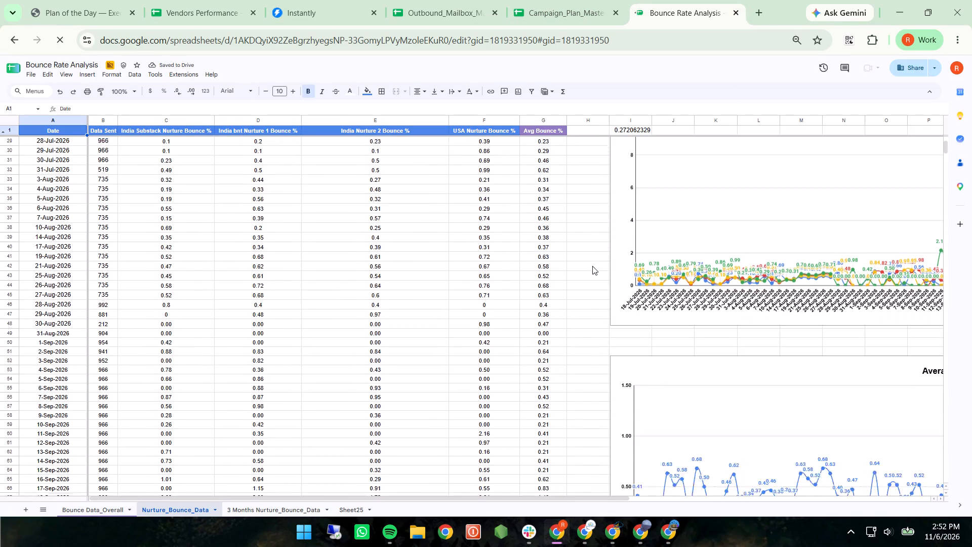
scroll(592, 266, down, 7)
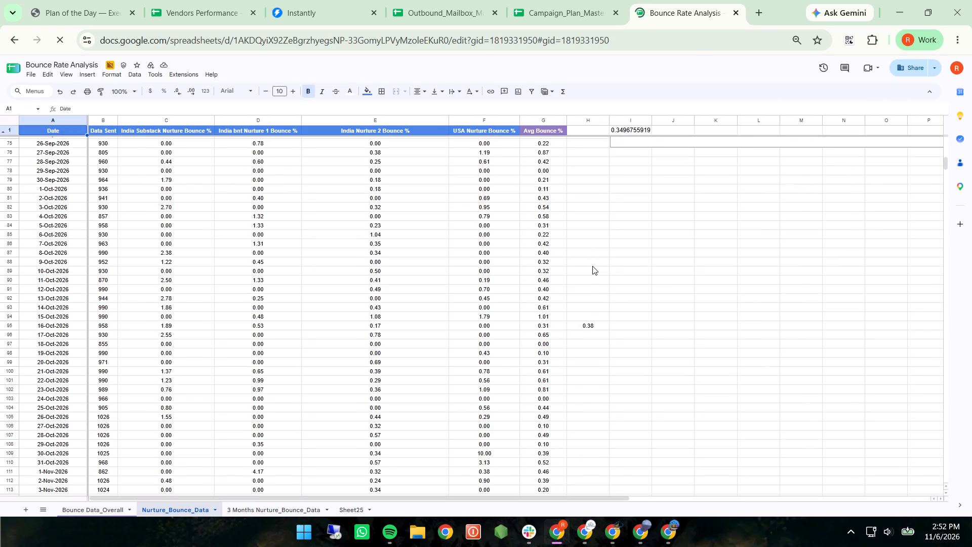
scroll(592, 266, down, 2)
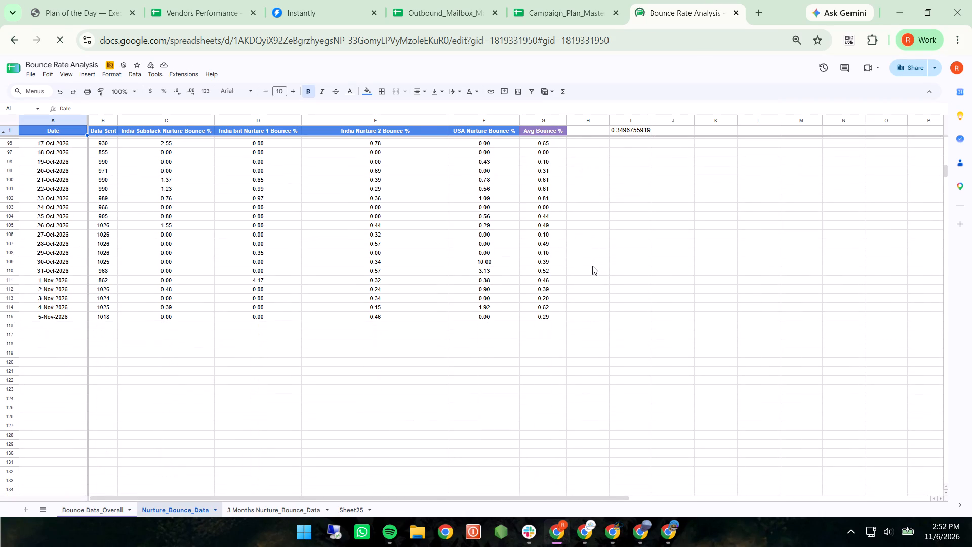
scroll(592, 266, up, 5)
scroll(592, 266, left, 1)
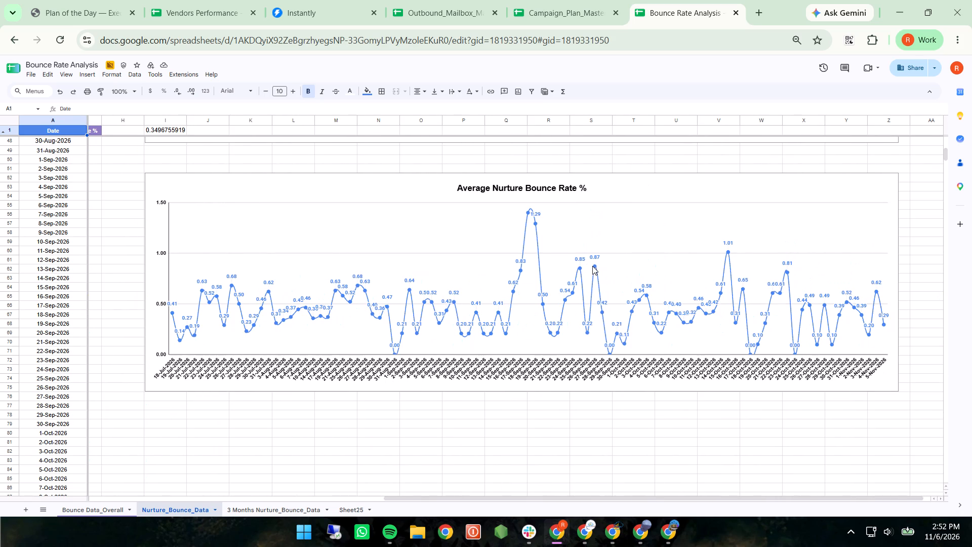
click(835, 186)
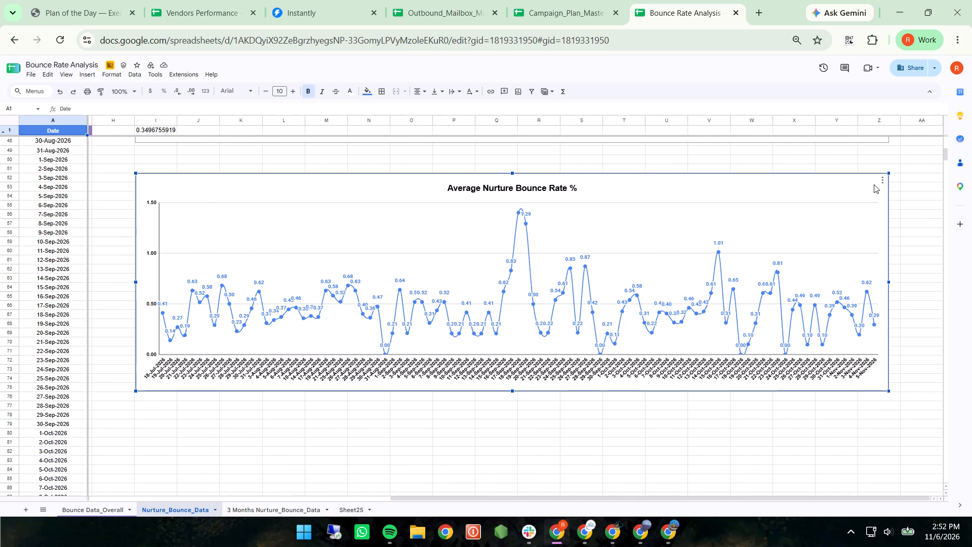
drag(881, 184, 906, 225)
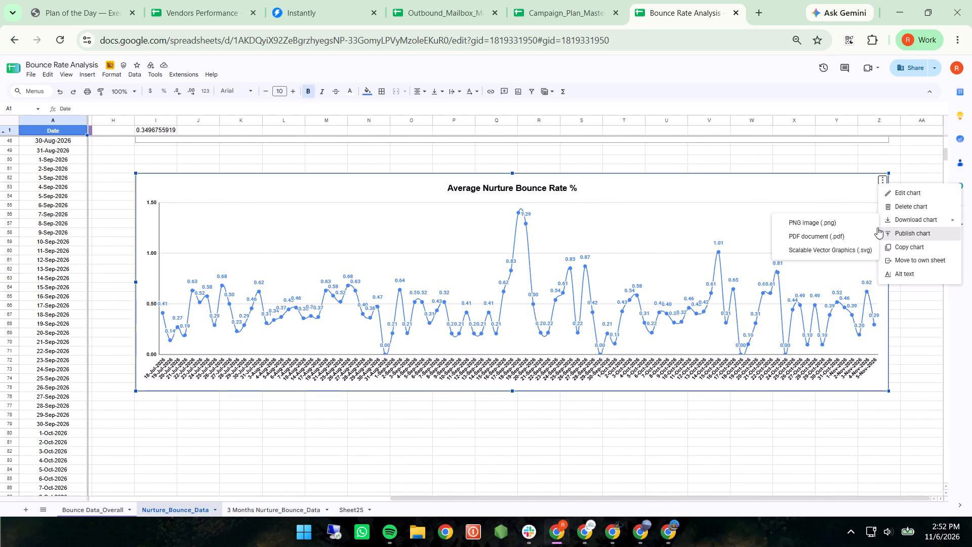
click(862, 221)
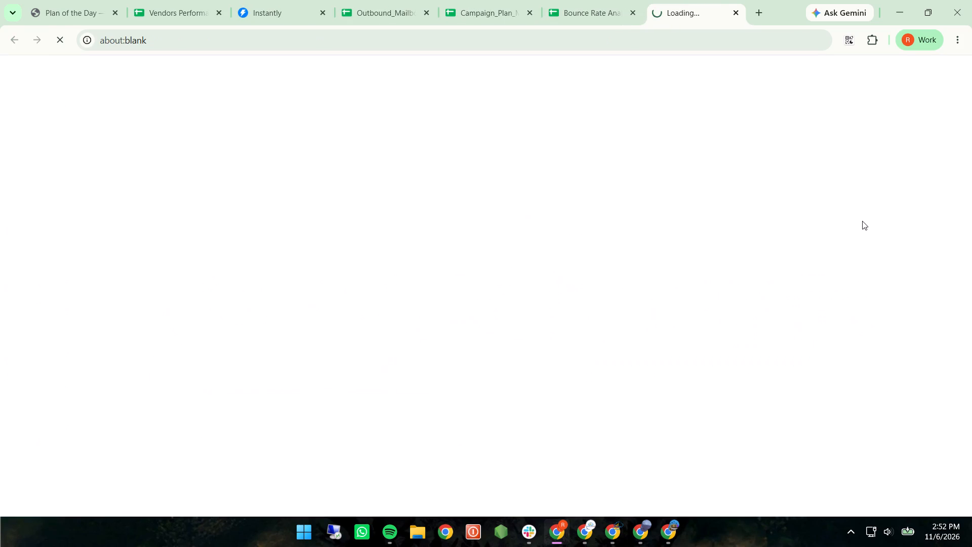
scroll(768, 247, up, 4)
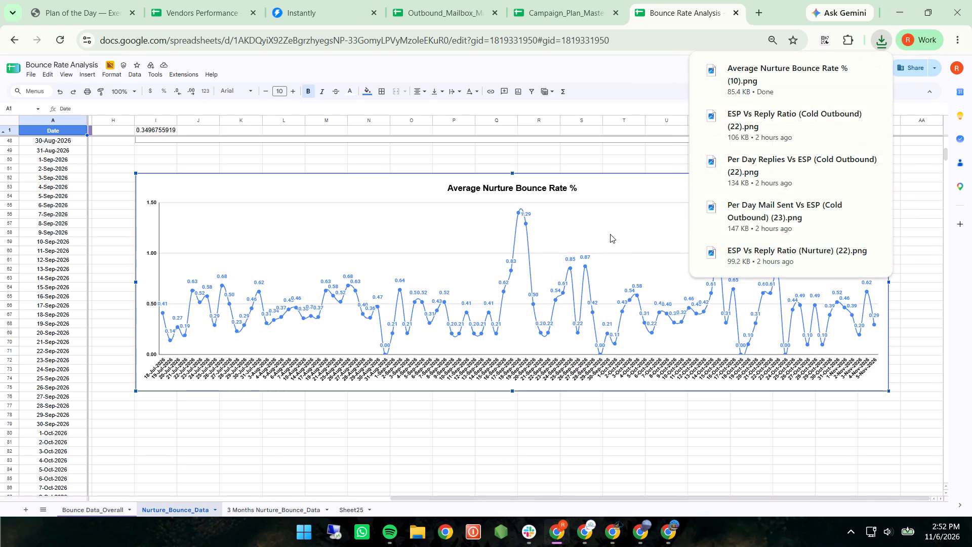
click(610, 234)
Download the Nurture Bounce Rate % chart, which plots the four nurture campaigns, as a PNG image.
scroll(610, 234, up, 4)
scroll(783, 210, up, 1)
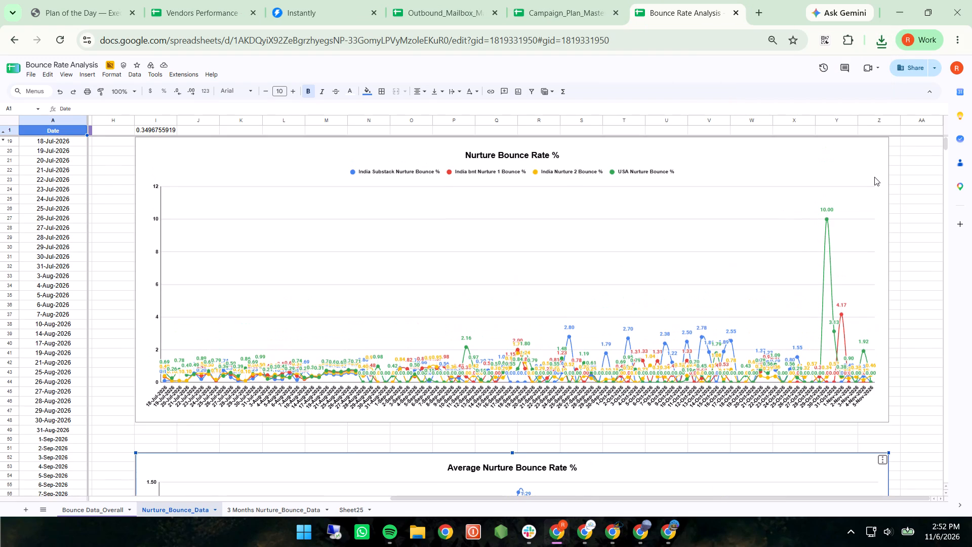
scroll(884, 198, up, 1)
scroll(843, 171, up, 2)
click(860, 160)
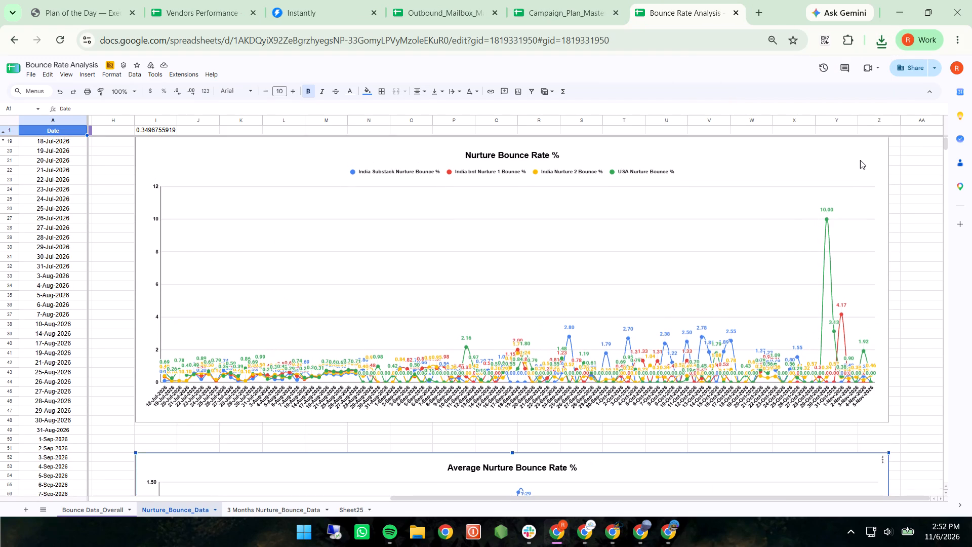
drag(880, 148, 905, 191)
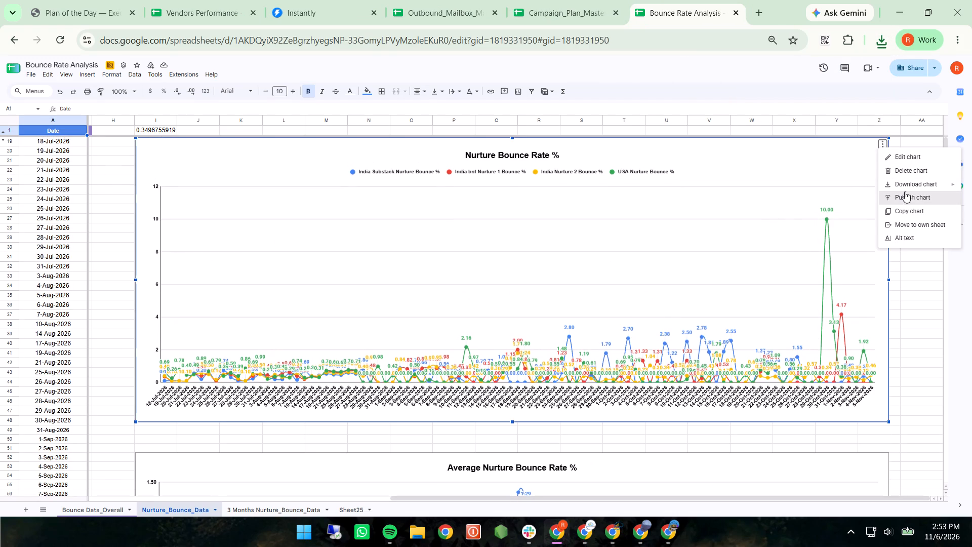
drag(905, 191, 905, 184)
click(863, 185)
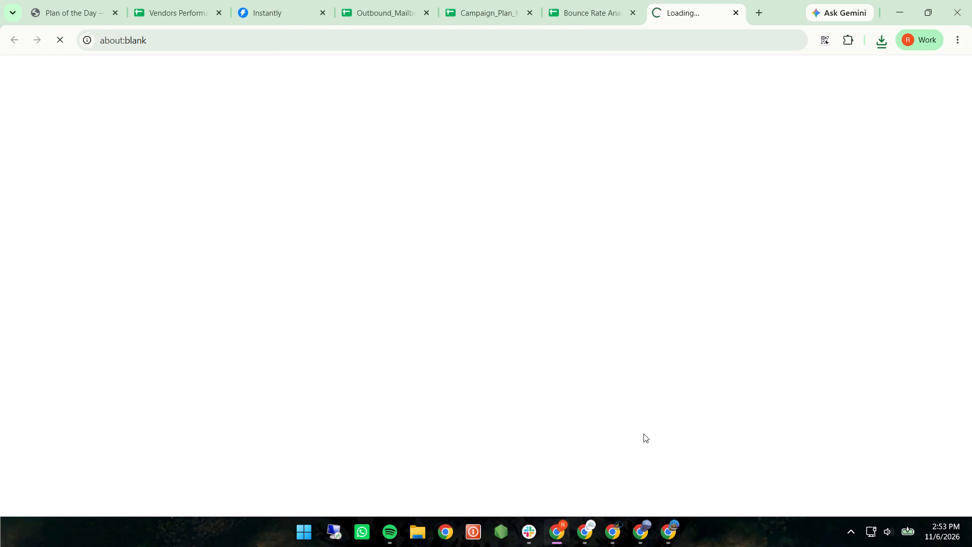
Examine the most recent date rows of the nurture bounce data table.
scroll(501, 431, down, 4)
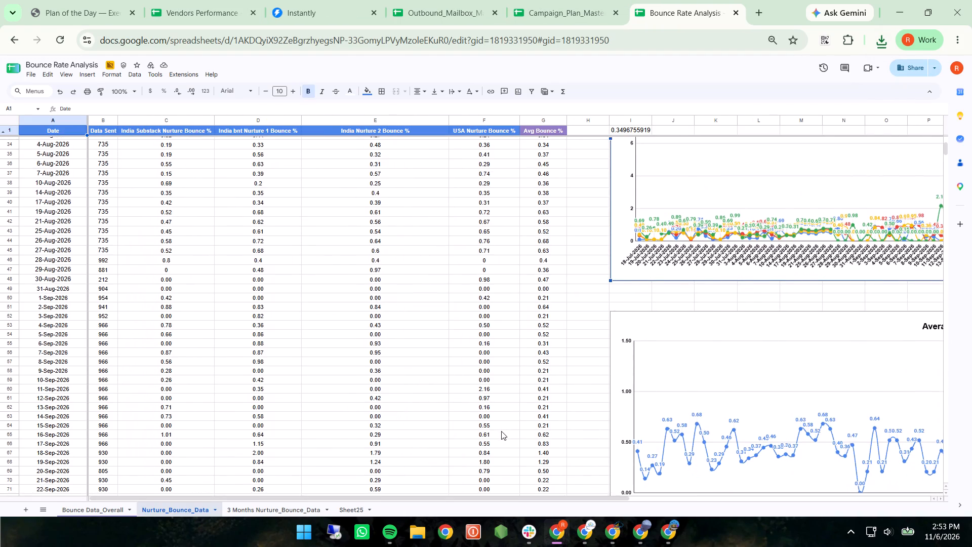
scroll(501, 431, down, 4)
scroll(501, 431, up, 1)
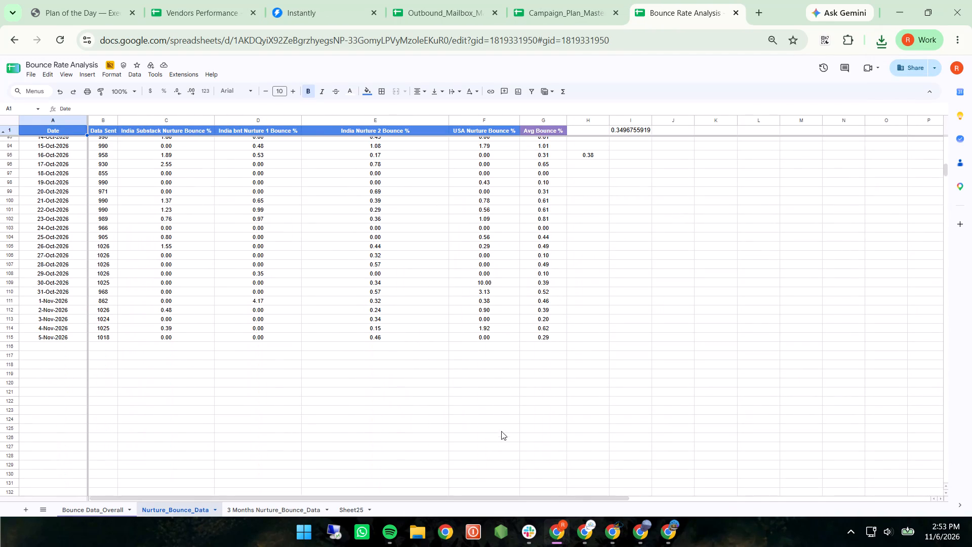
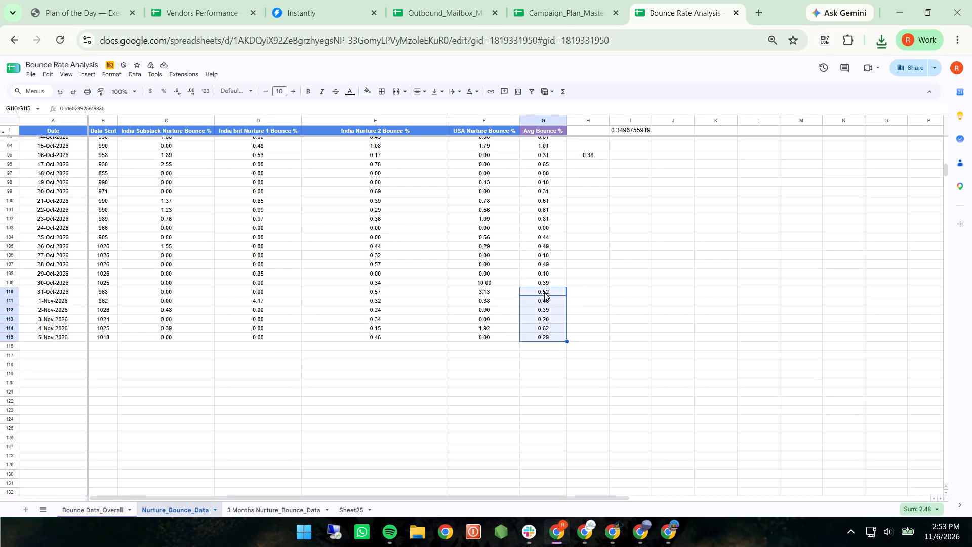
Display the average instead of the sum for the selected Avg Bounce % cells from 31-Oct-2026 to 5-Nov-2026.
click(933, 505)
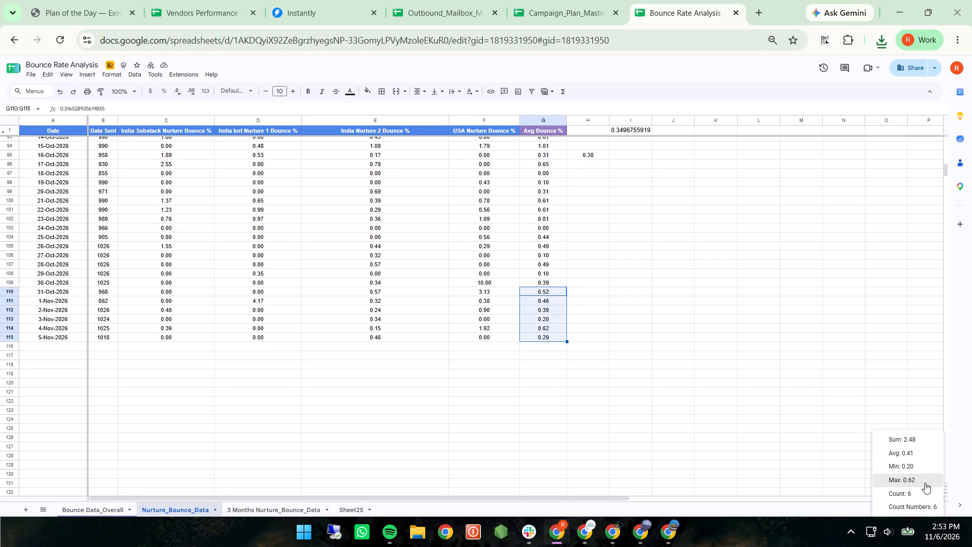
click(910, 454)
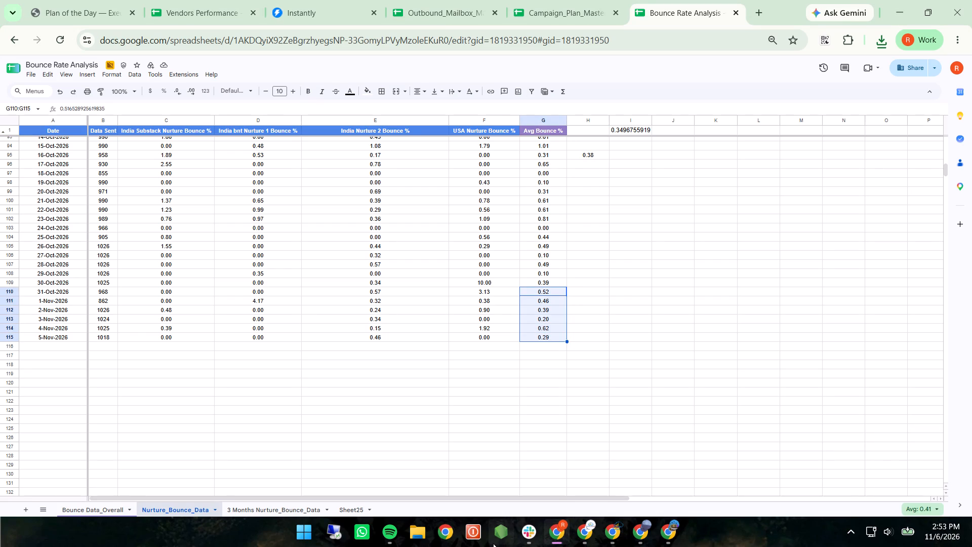
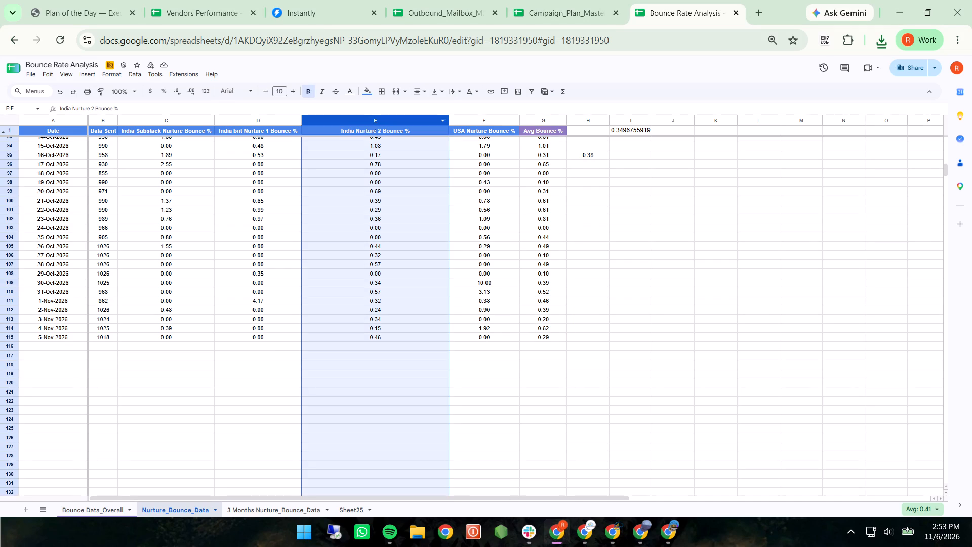
Copy the "India Nurture 2 Bounce %" column header cell in the Nurture_Bounce_Data sheet.
click(379, 131)
key(ctrl+c)
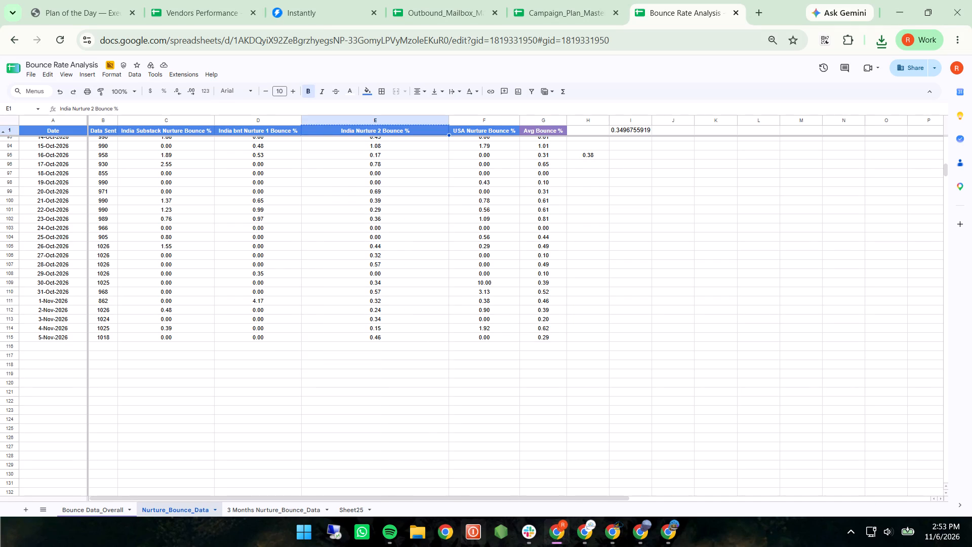
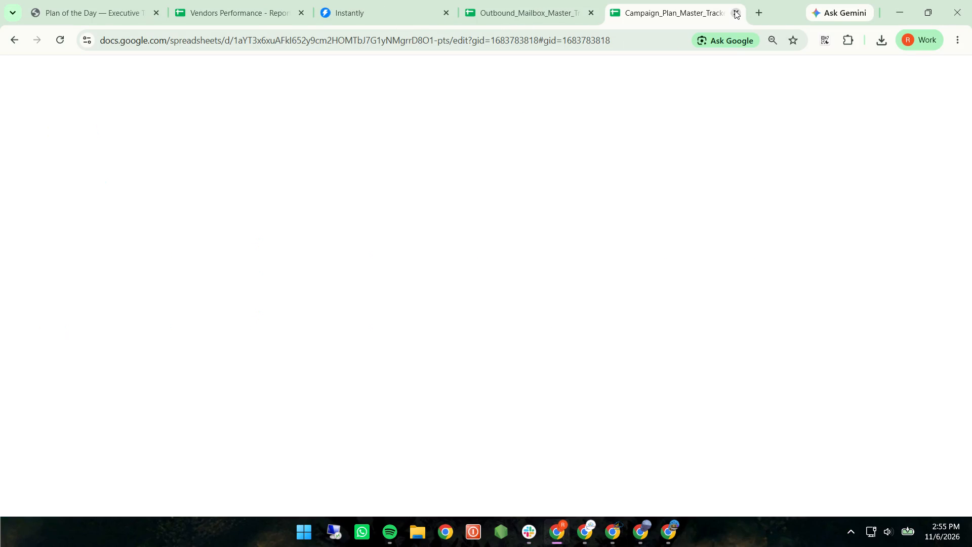
Open Campaign_Plan_Master_Tracker in a new browser tab and go to its Bounce Rate Dashboard sheet.
click(756, 7)
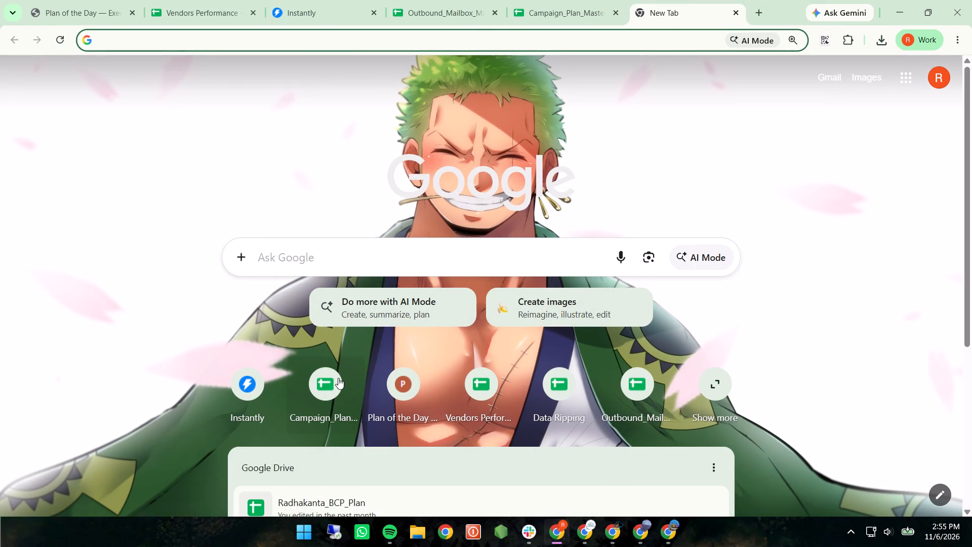
click(338, 378)
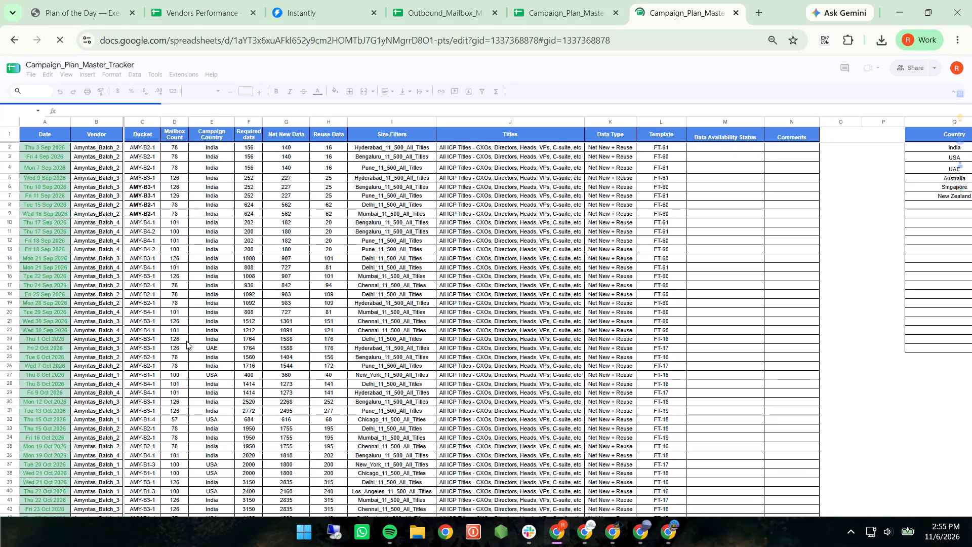
scroll(186, 341, down, 3)
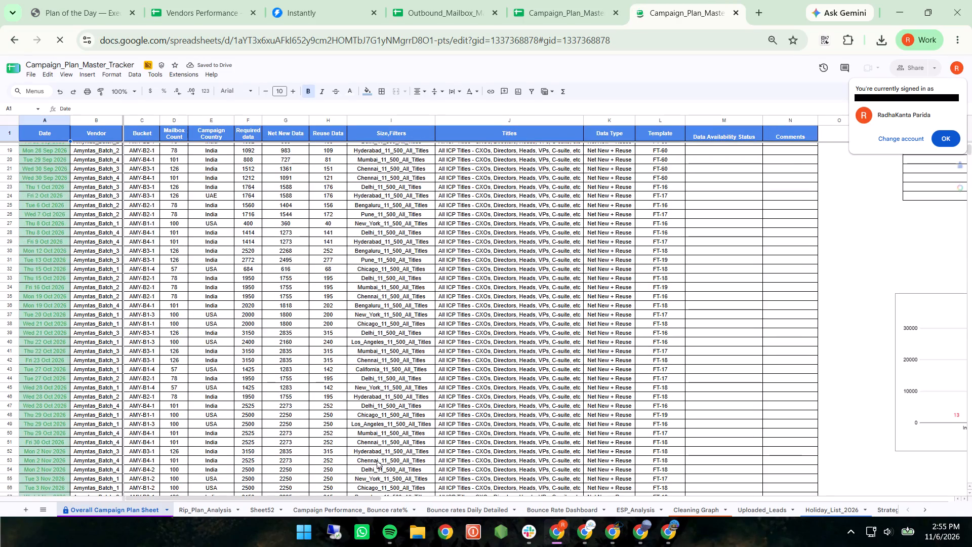
click(483, 509)
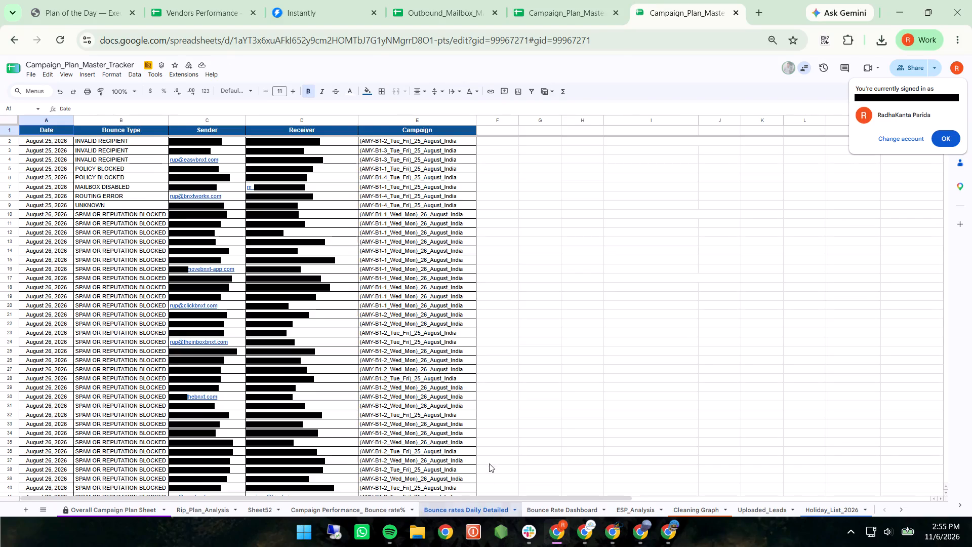
click(561, 504)
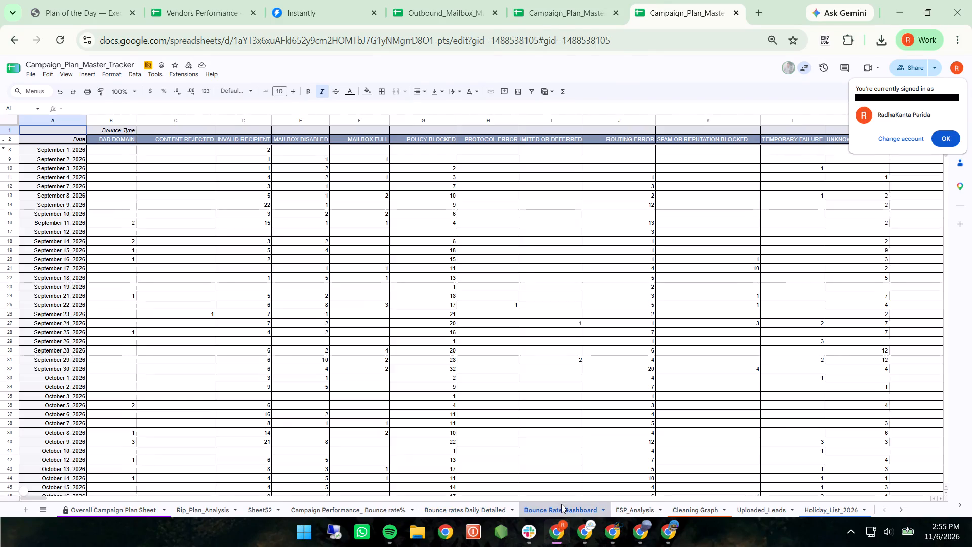
Copy the formatting of the November 4, 2026 row to the November 5, 2026 row in the bounce-type-by-date table.
scroll(557, 399, down, 4)
scroll(557, 399, left, 1)
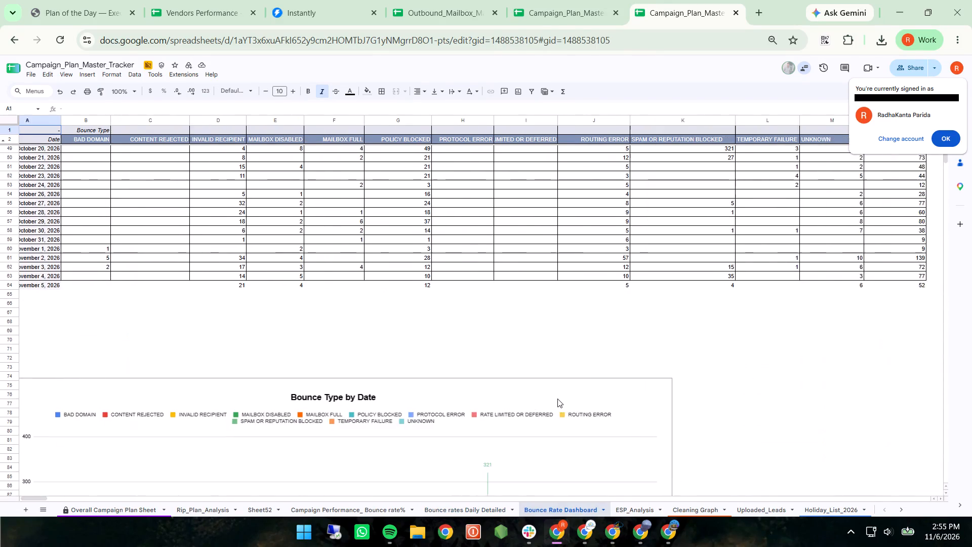
scroll(557, 399, left, 1)
scroll(557, 399, right, 5)
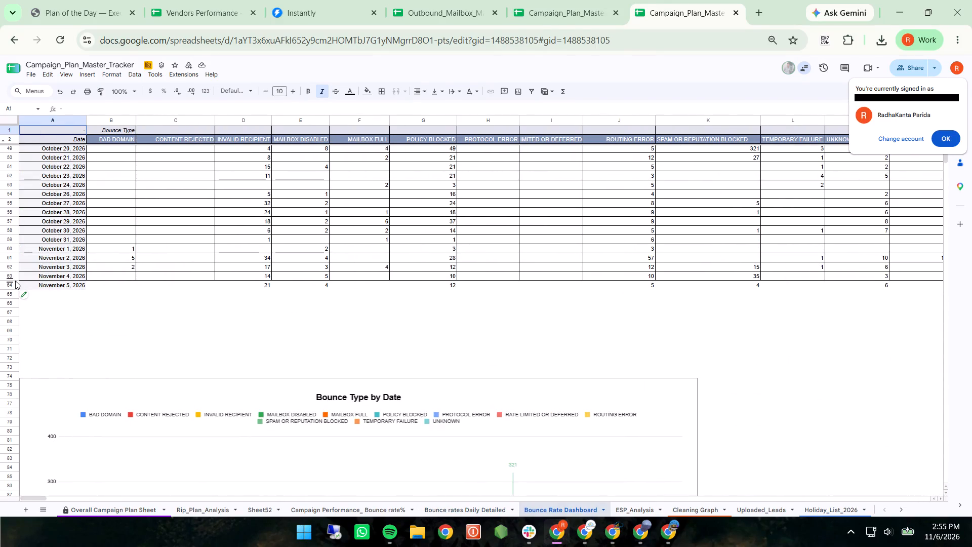
click(14, 276)
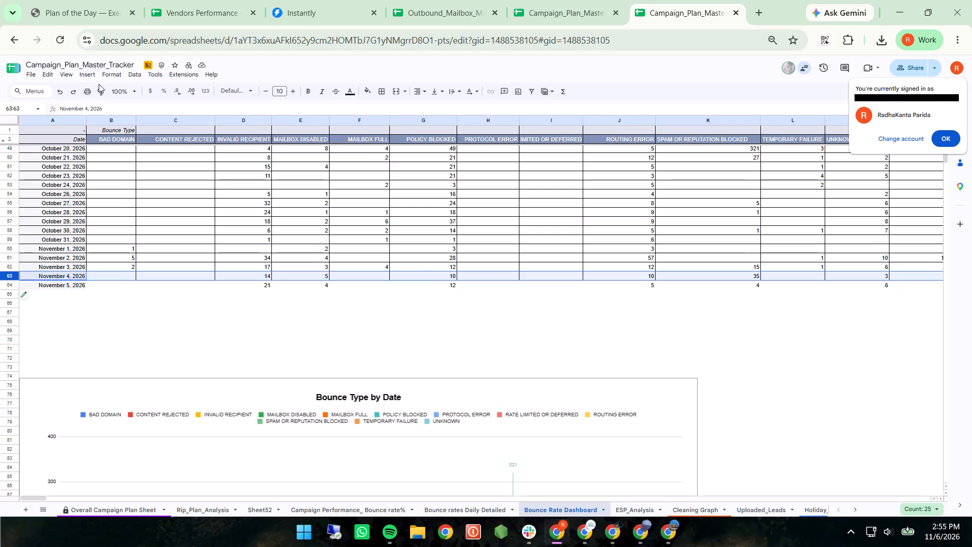
click(98, 88)
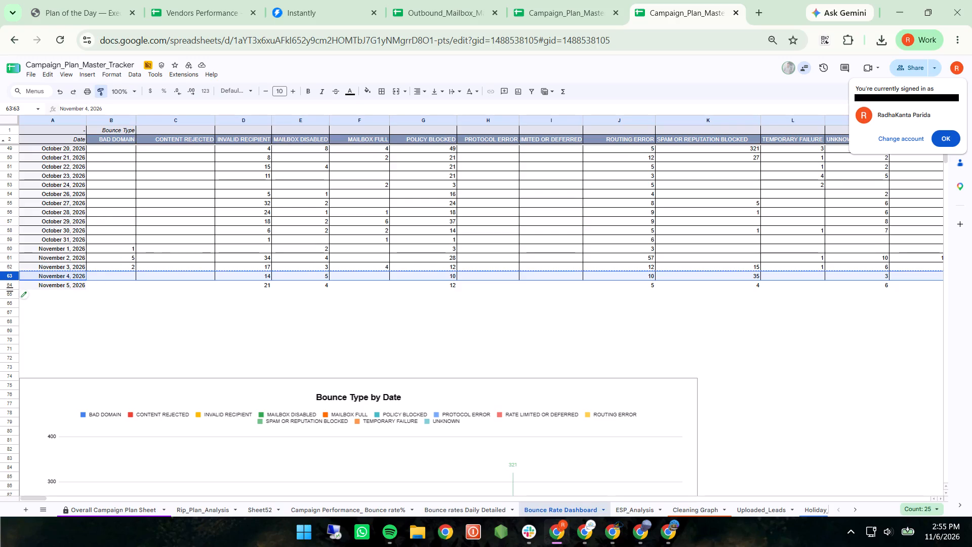
click(15, 285)
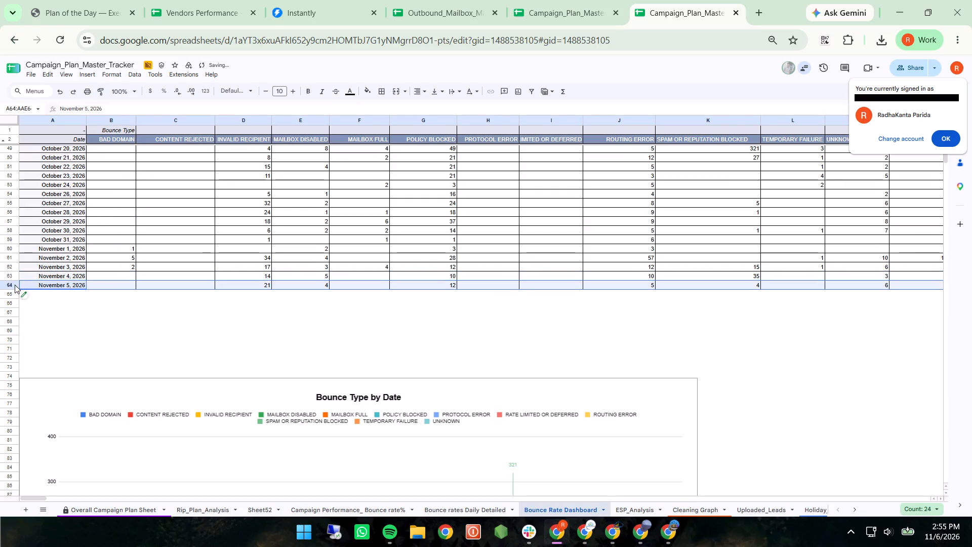
Copy the Sarvam_AI_Campaign_India_4 row's formatting, Campaign through Grand Total, onto the Special_8_Domains_OOO to West Bengal_Special_Campaign rows in the campaign-by-bounce-type table.
scroll(305, 302, left, 8)
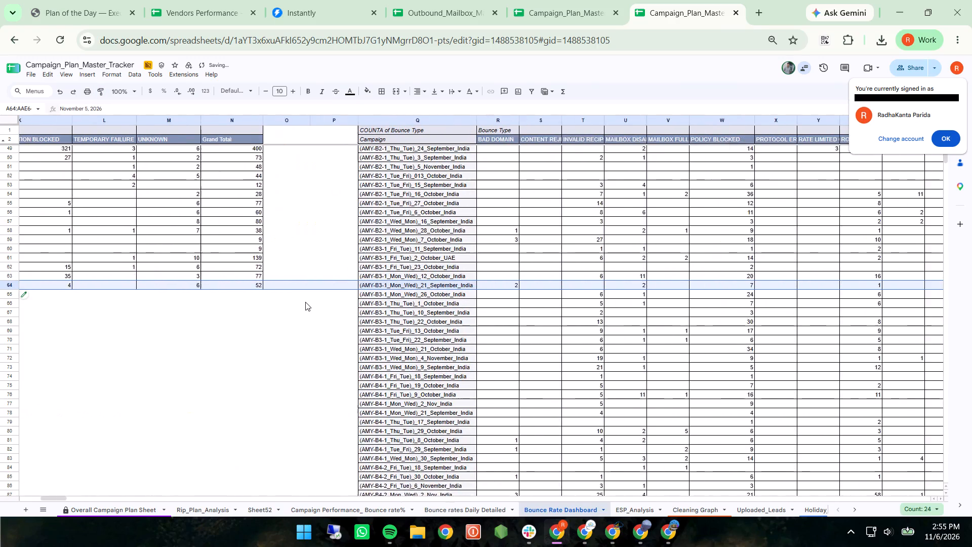
scroll(305, 302, down, 4)
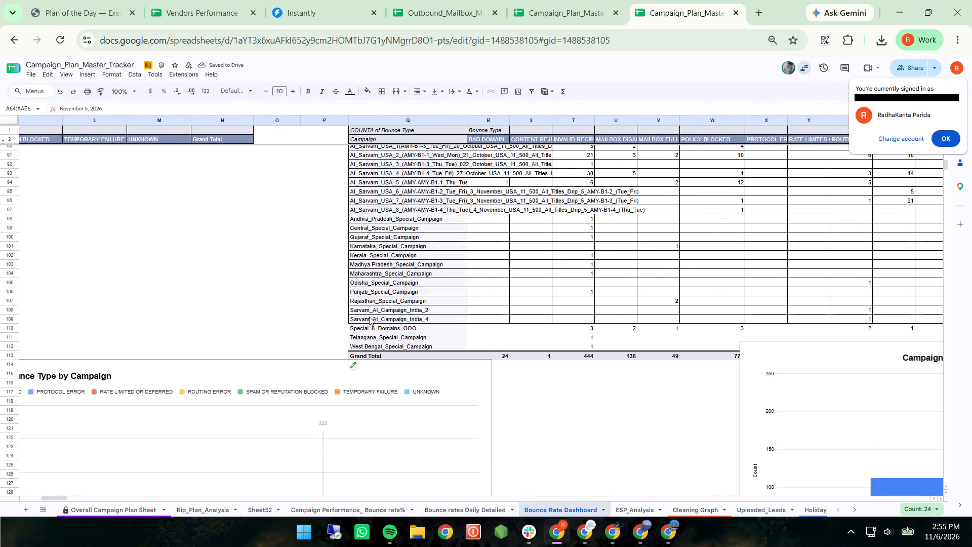
click(369, 317)
scroll(369, 317, left, 2)
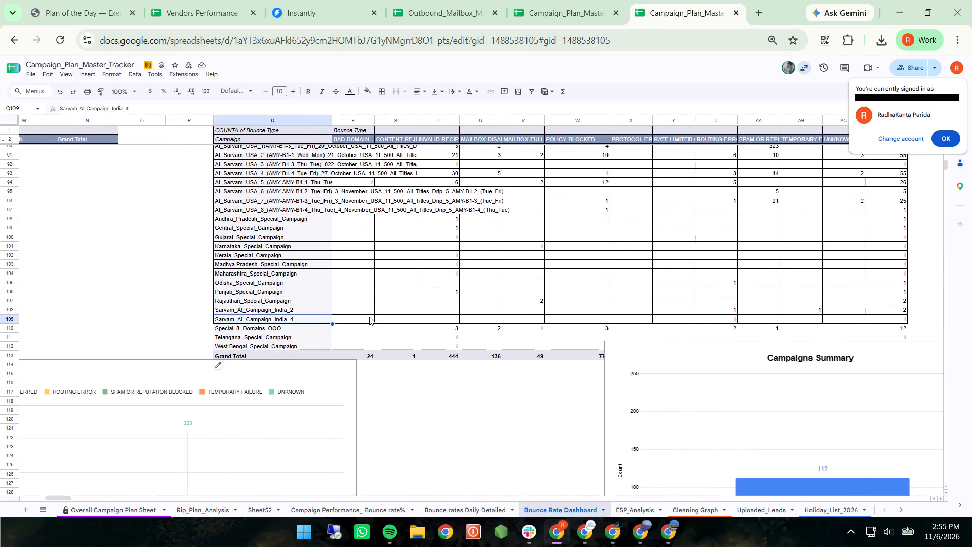
key(shift+Right)
key(shift+Right)
key(shift+Right)
key(shift+Right)
key(shift+Right)
key(shift+Right)
key(shift+Right)
key(shift+Right)
key(shift+Right)
key(shift+Right)
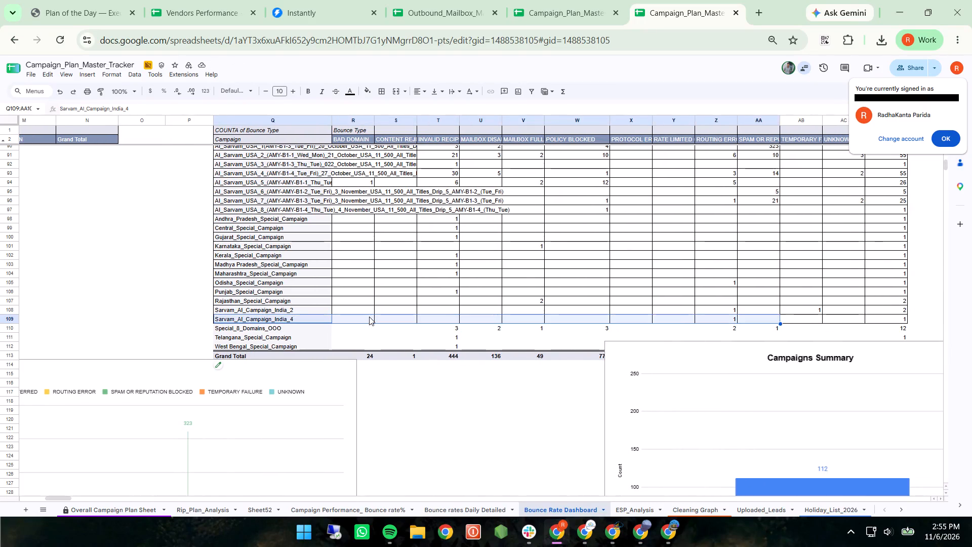
key(shift+Right)
key(shift+Right)
key(shift+Right)
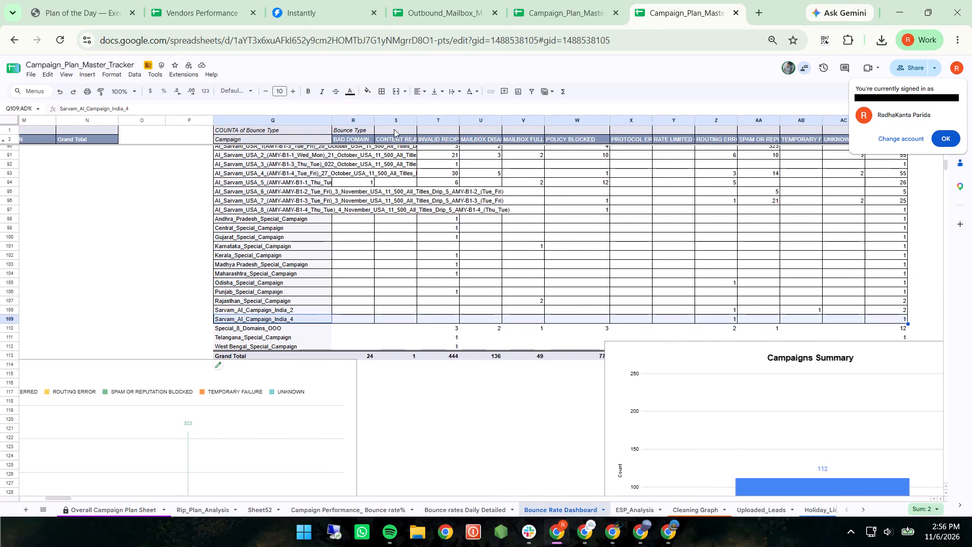
click(101, 90)
scroll(289, 225, down, 1)
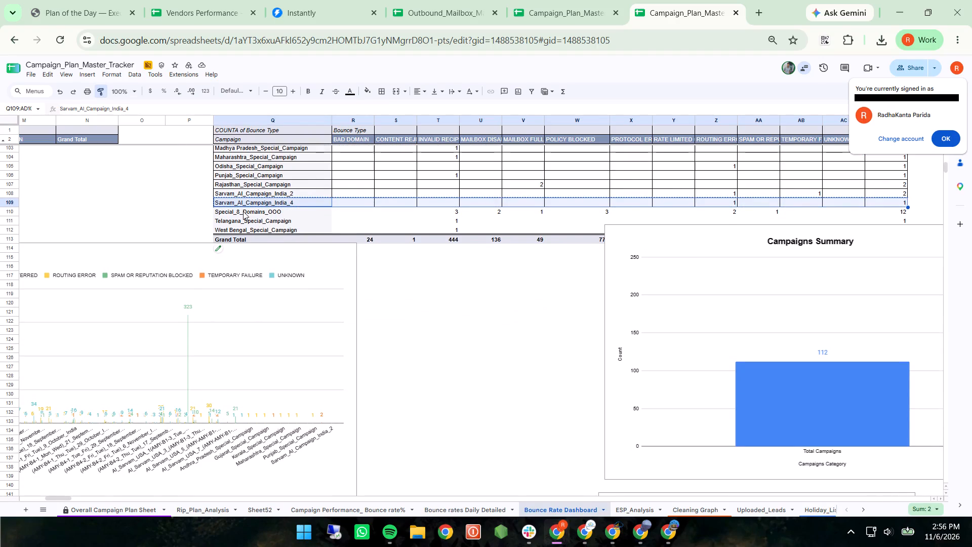
drag(243, 211, 247, 227)
Move the Campaigns Summary chart so that it sits directly beside the Bounce Type by Campaign chart.
scroll(247, 227, down, 2)
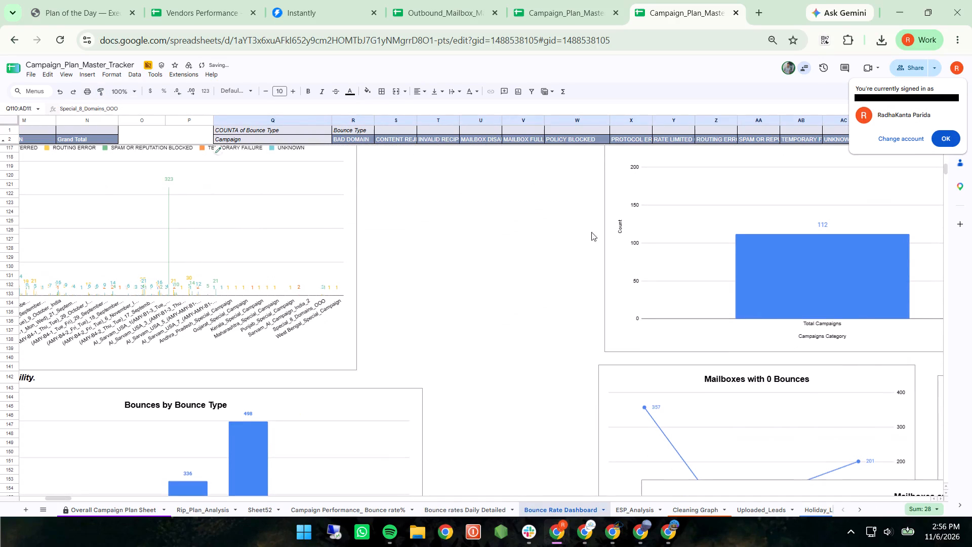
click(669, 232)
drag(669, 232, 427, 269)
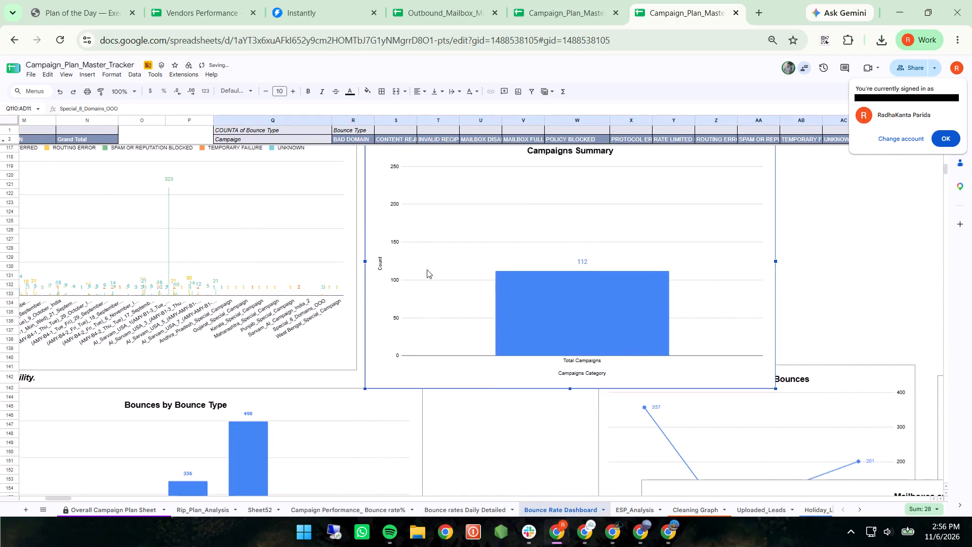
In the two-column campaign count table, copy the Sarvam_AI_Campaign_India_4 row's formatting onto the Special_8_Domains_OOO through West Bengal_Special_Campaign rows.
scroll(427, 269, up, 4)
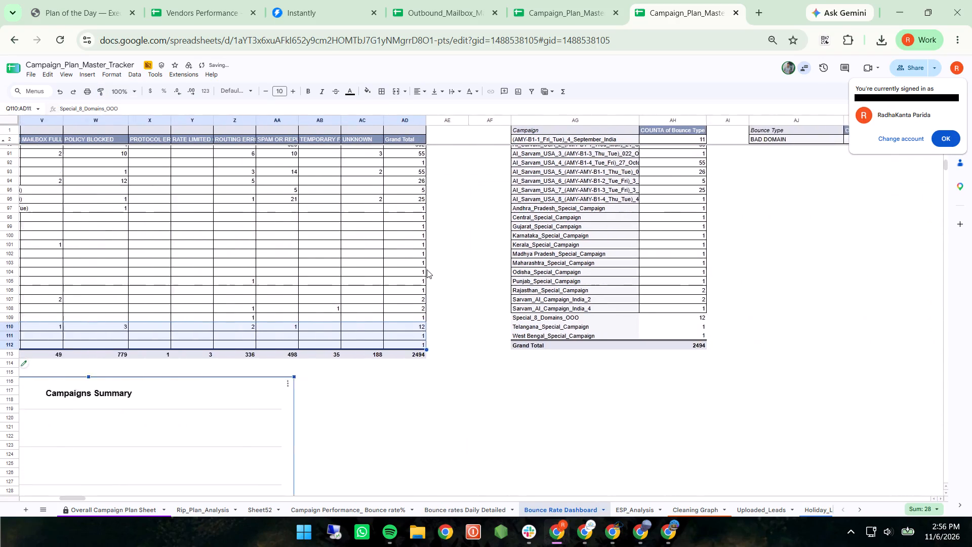
click(511, 305)
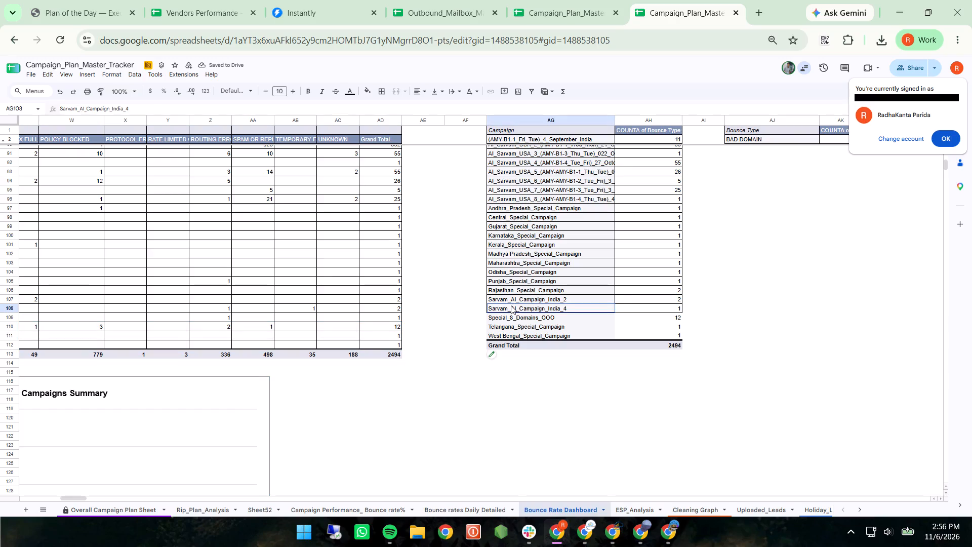
key(shift+Right)
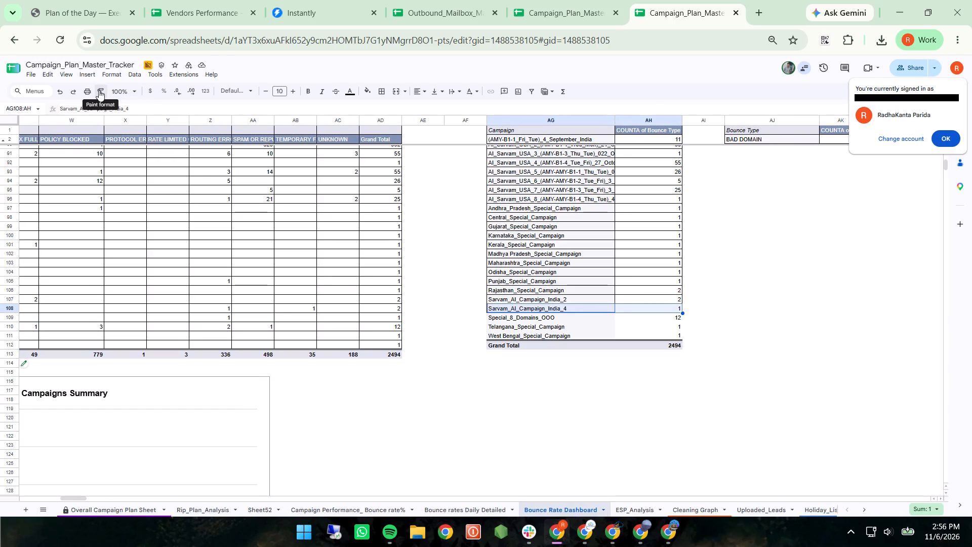
click(99, 90)
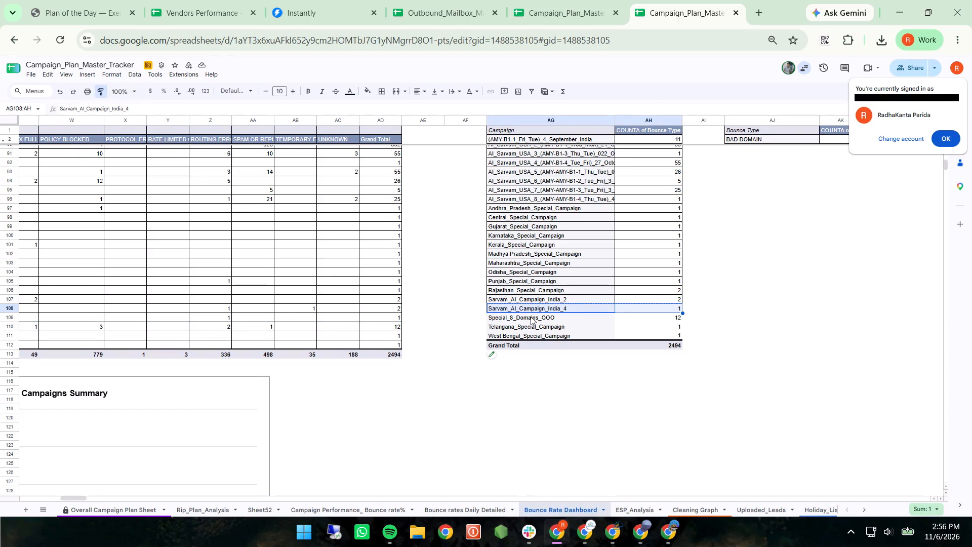
drag(531, 317, 535, 333)
click(740, 270)
Review the dashboard's campaign, bounce type, mailbox and domain summary tables and the daily bounce counts.
scroll(740, 270, up, 2)
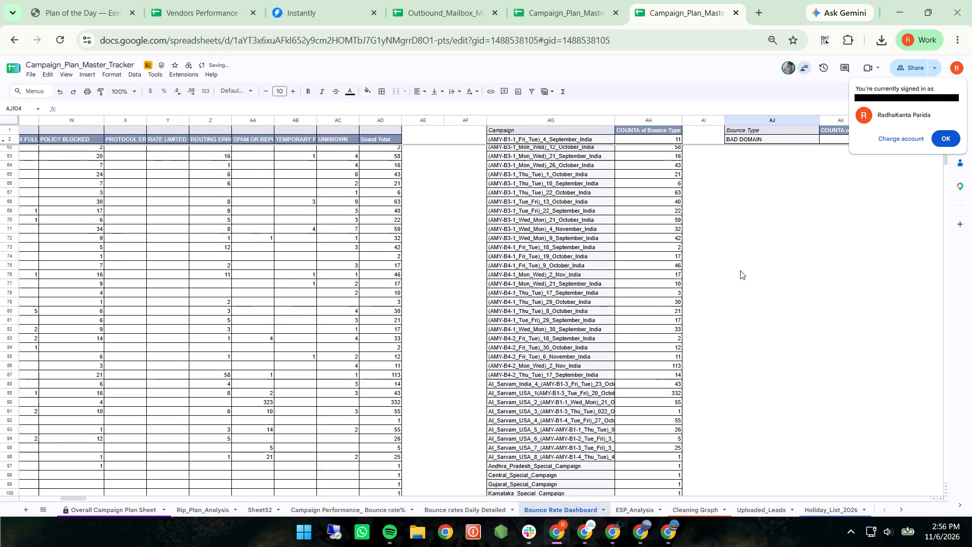
scroll(740, 270, up, 10)
scroll(740, 270, left, 2)
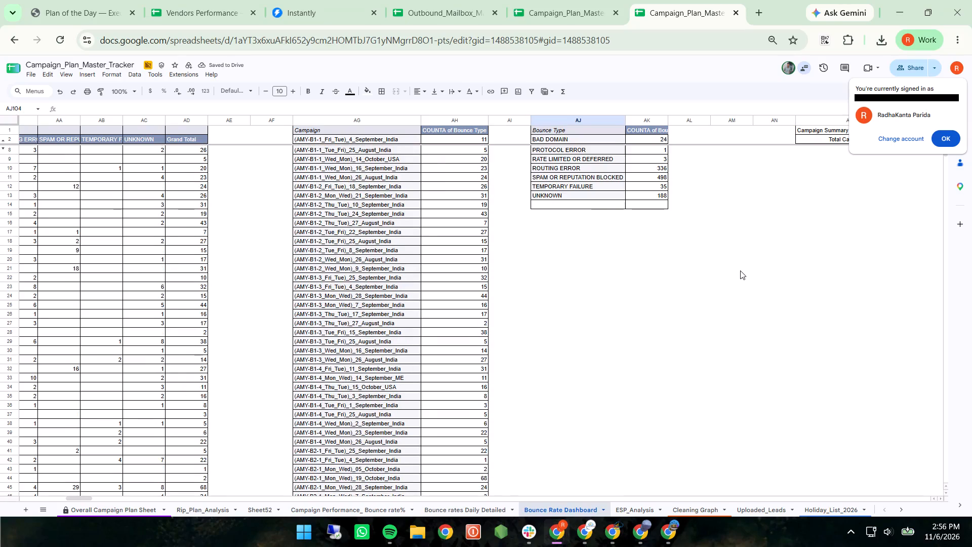
scroll(740, 270, left, 3)
scroll(740, 270, up, 5)
scroll(740, 270, left, 2)
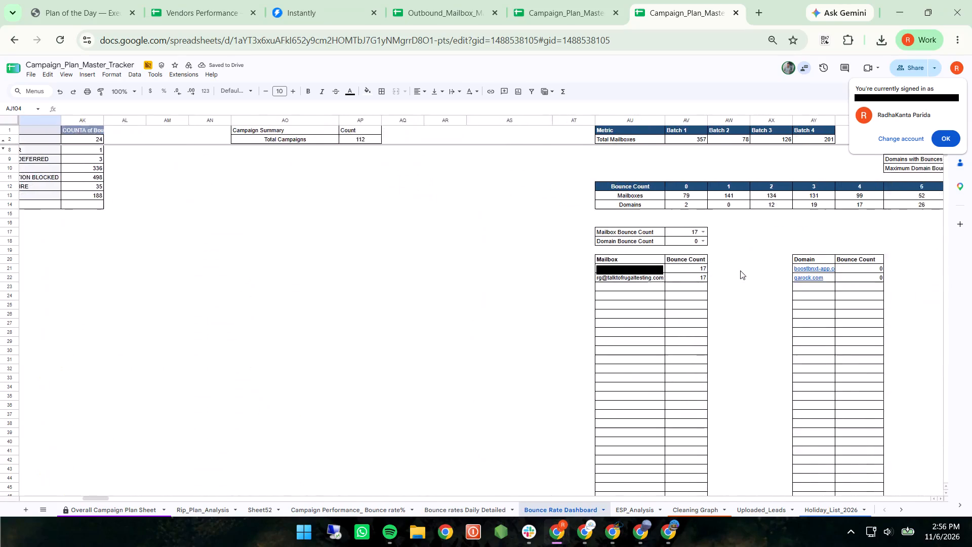
scroll(740, 270, left, 1)
scroll(740, 270, right, 10)
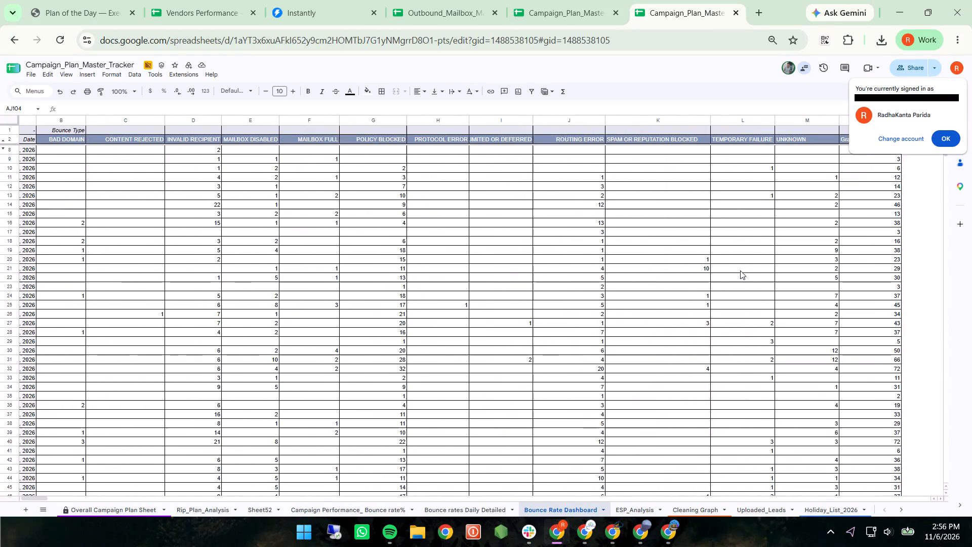
scroll(740, 270, down, 5)
scroll(740, 270, left, 2)
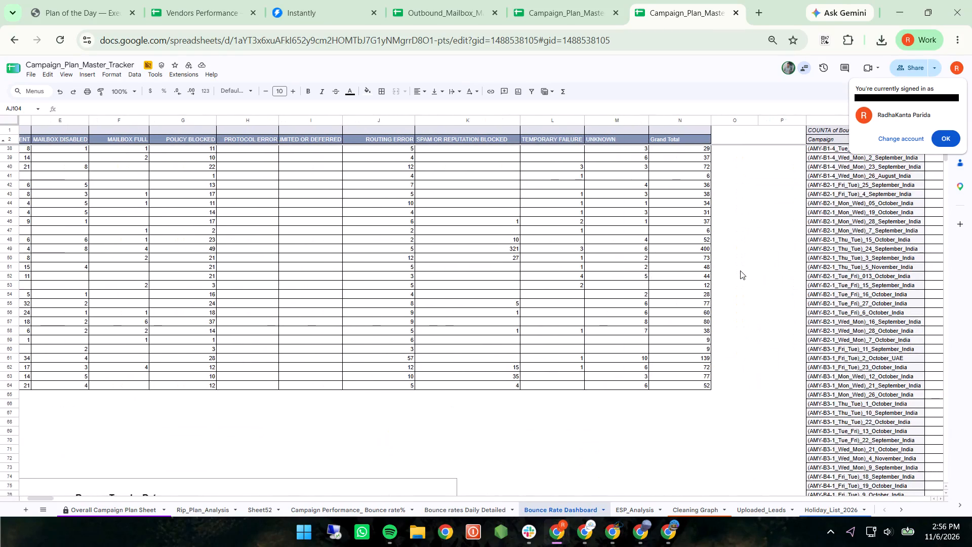
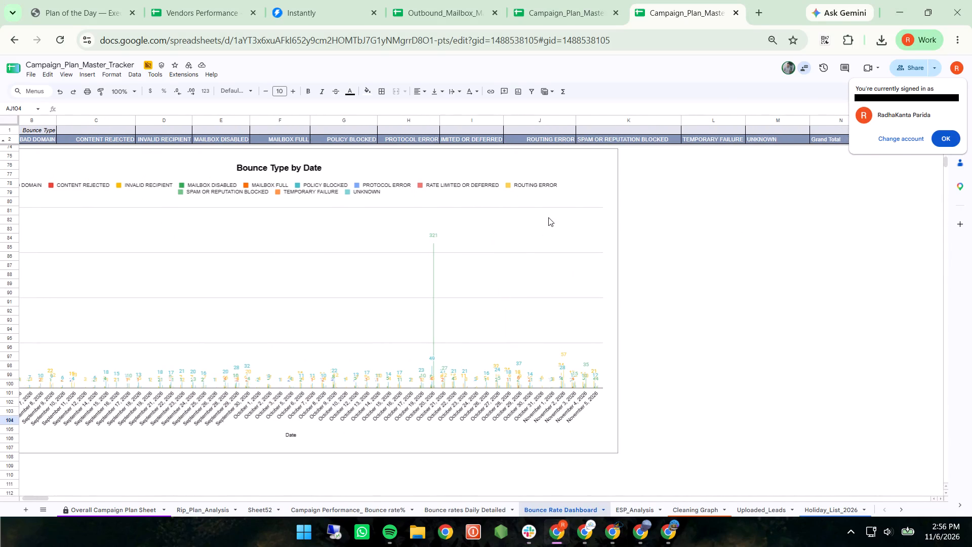
Download the Bounce Type by Date chart as a PNG image.
click(548, 217)
drag(612, 159, 639, 197)
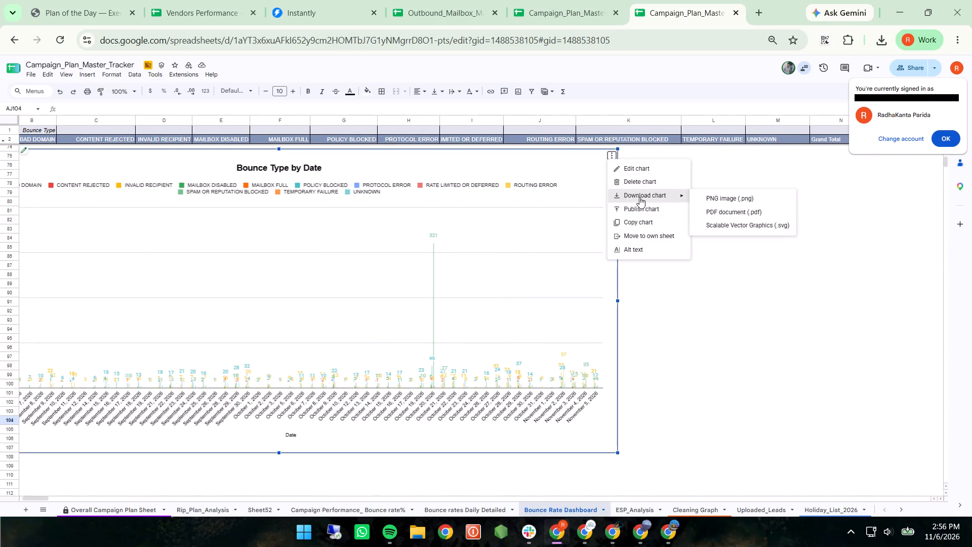
click(707, 197)
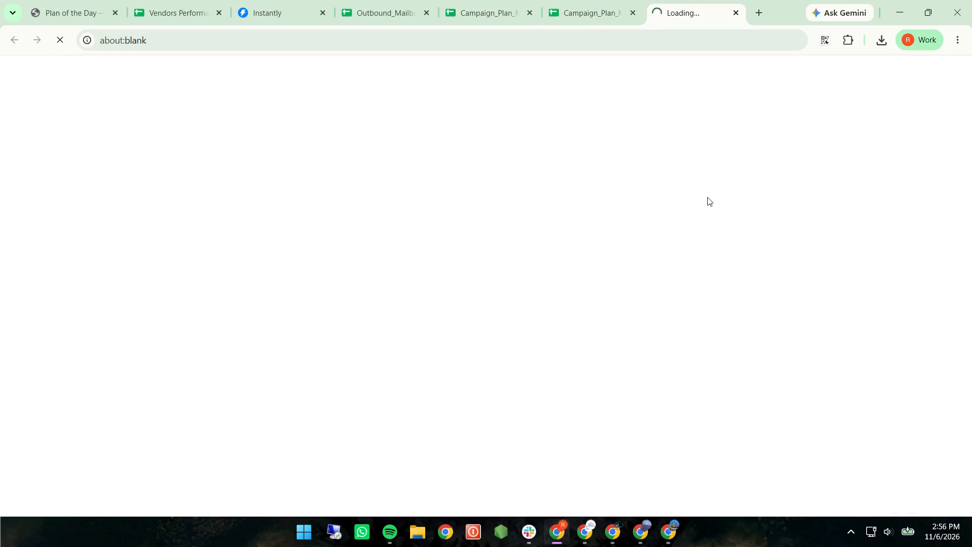
Download the Bounce Type by Campaign chart as a PNG image.
scroll(469, 309, down, 3)
scroll(469, 309, left, 4)
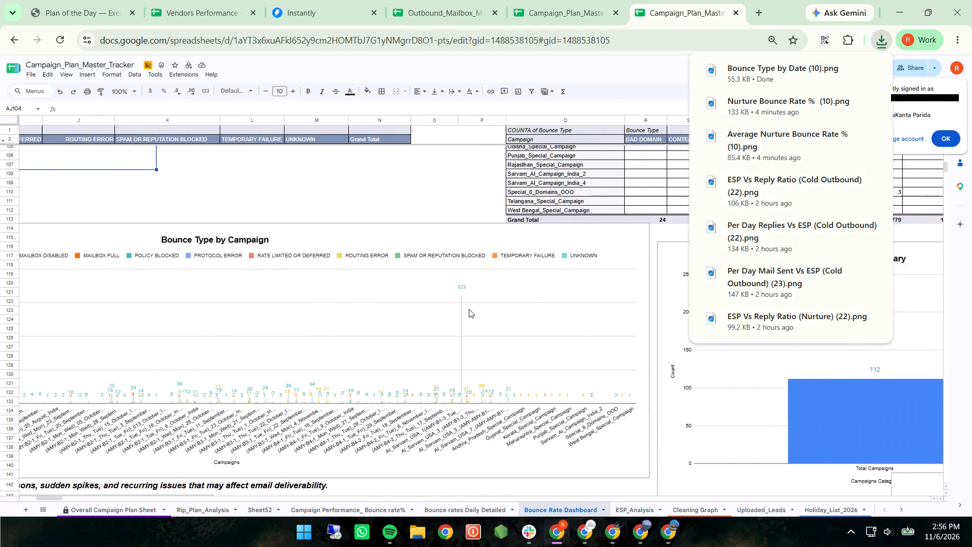
scroll(469, 309, left, 3)
click(481, 256)
drag(496, 233, 521, 268)
click(589, 268)
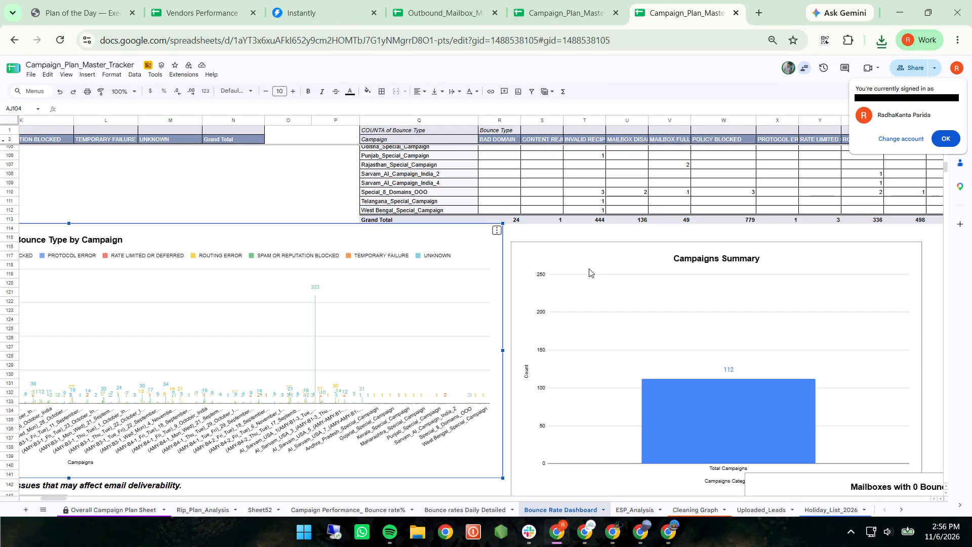
Download the Bounce Counts by Campaign chart as a PNG image.
scroll(589, 268, down, 1)
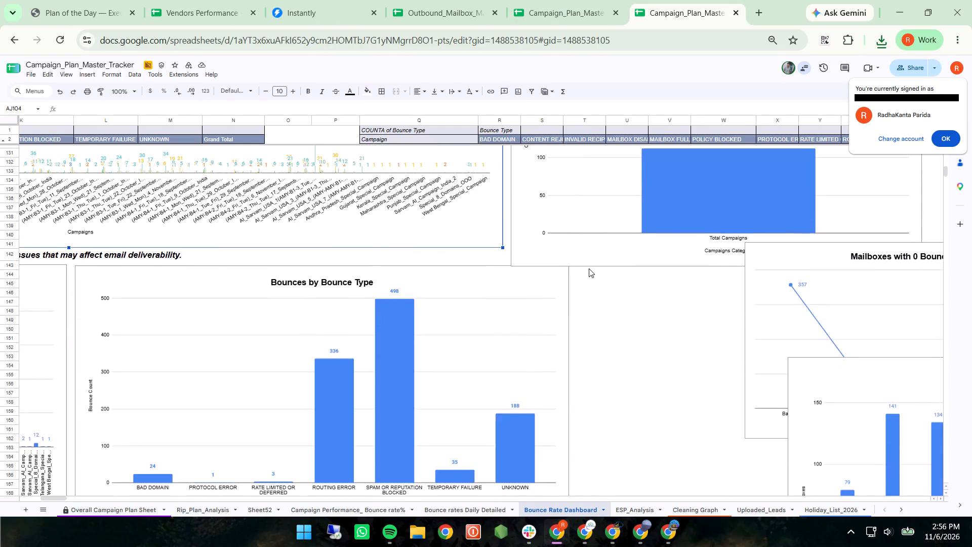
scroll(589, 268, down, 2)
scroll(589, 268, right, 2)
scroll(589, 268, down, 1)
scroll(589, 268, left, 1)
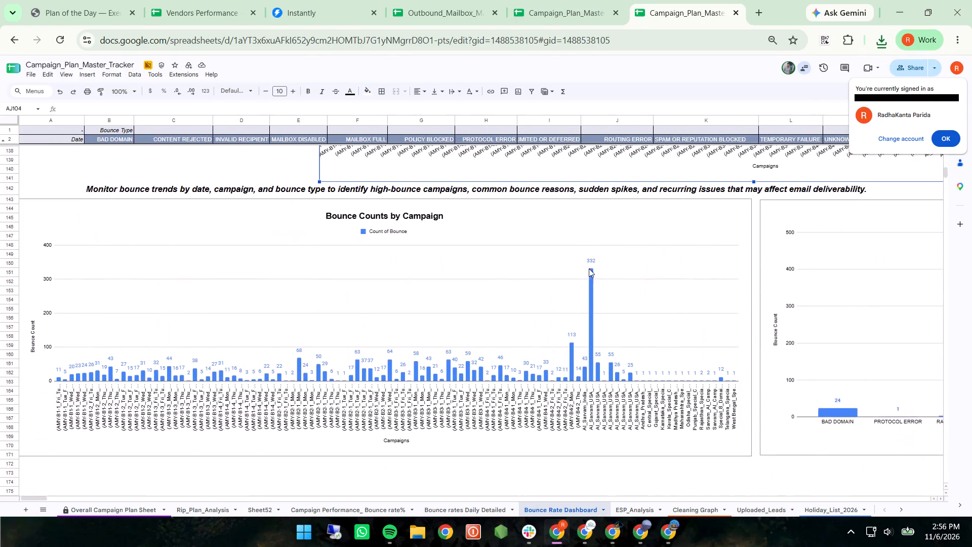
scroll(589, 268, left, 1)
click(647, 222)
drag(711, 207, 732, 249)
click(808, 243)
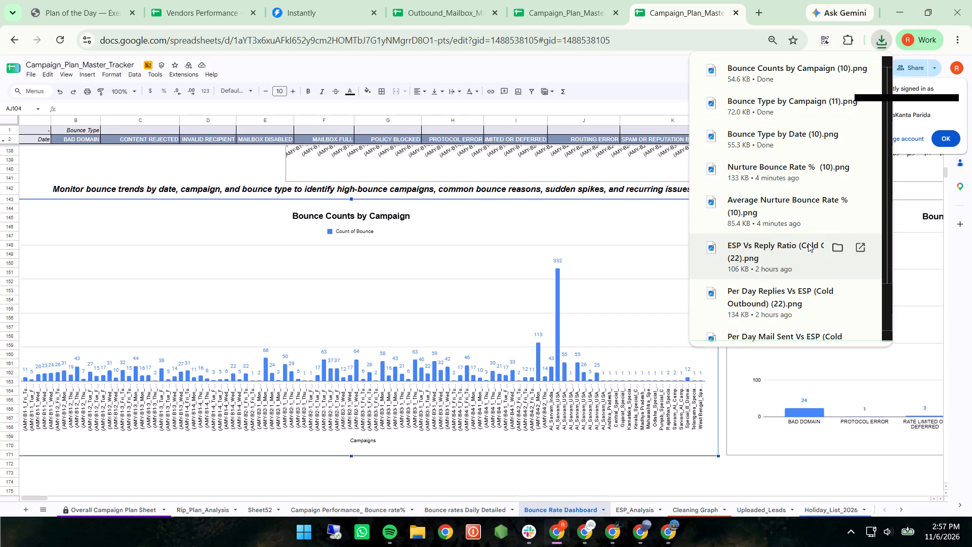
Download the Bounces by Bounce Type chart as a PNG image.
scroll(808, 243, left, 10)
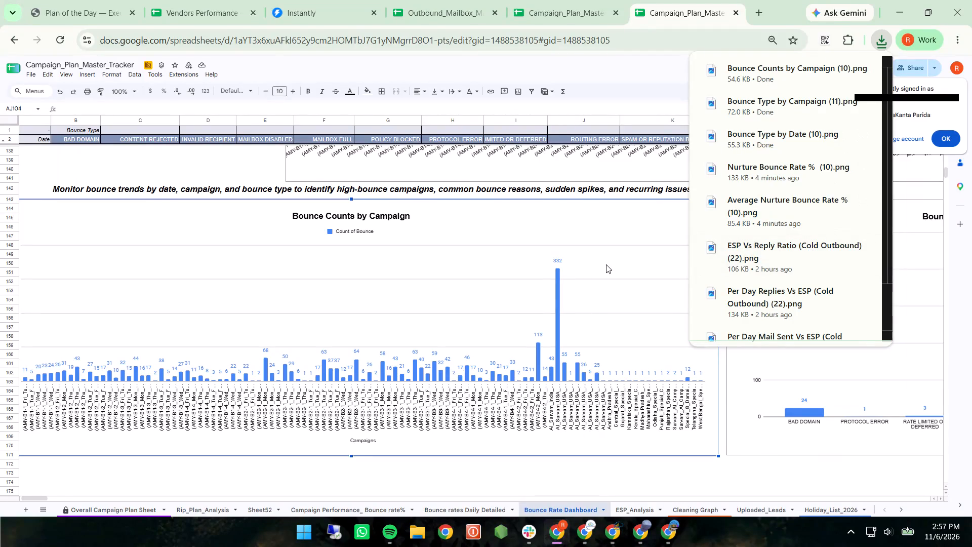
scroll(606, 264, left, 1)
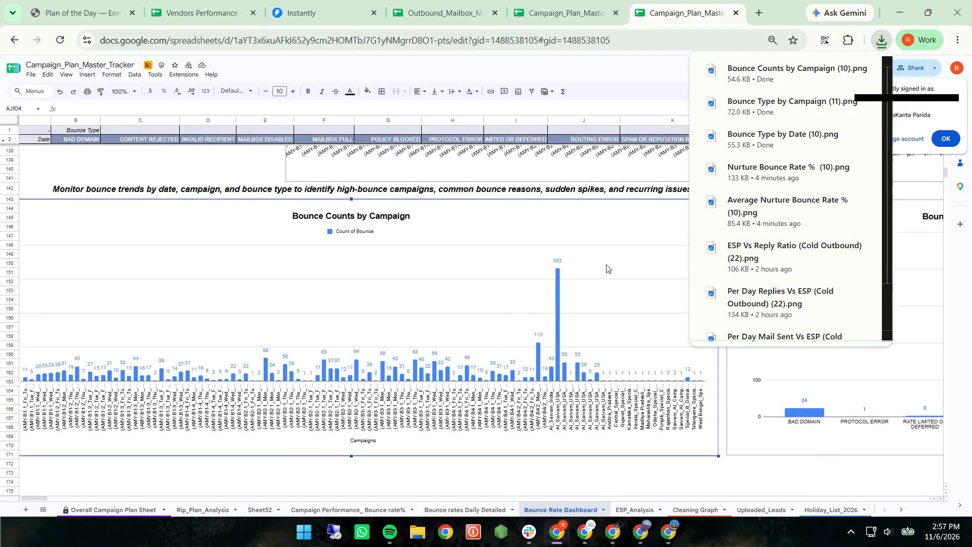
scroll(606, 264, left, 5)
click(448, 256)
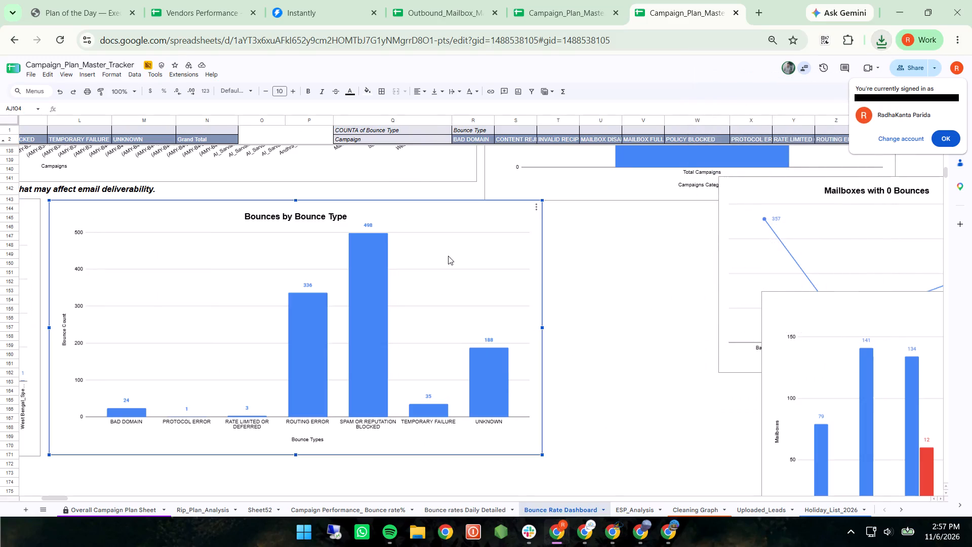
drag(532, 211, 563, 244)
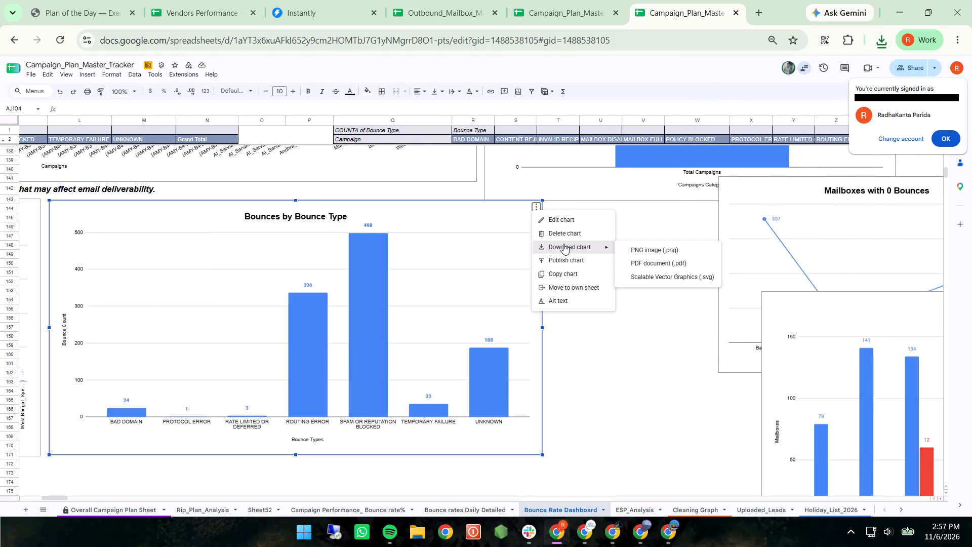
click(635, 250)
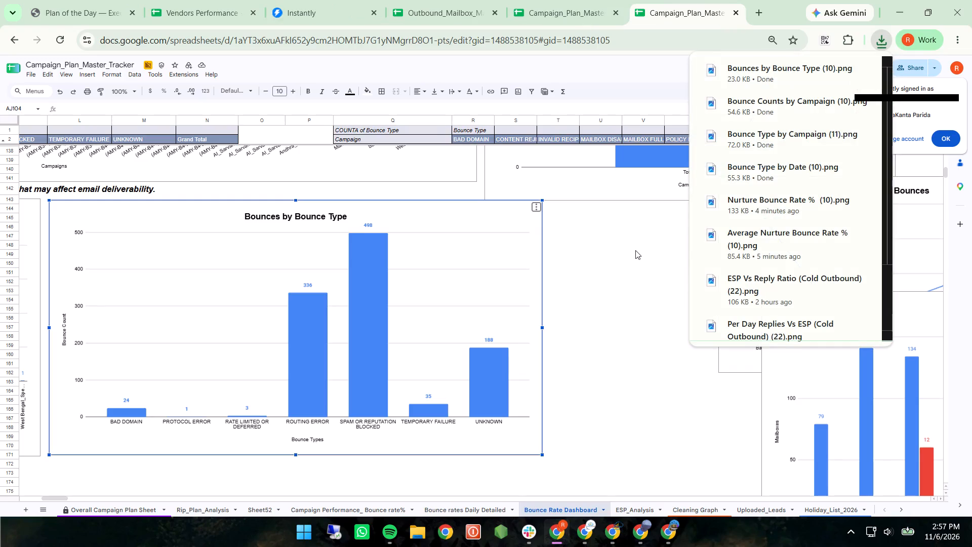
Move the Mailboxes and Domains by Bounce Counts chart down so it sits just below the Mailboxes with 0 Bounces chart.
scroll(635, 250, up, 1)
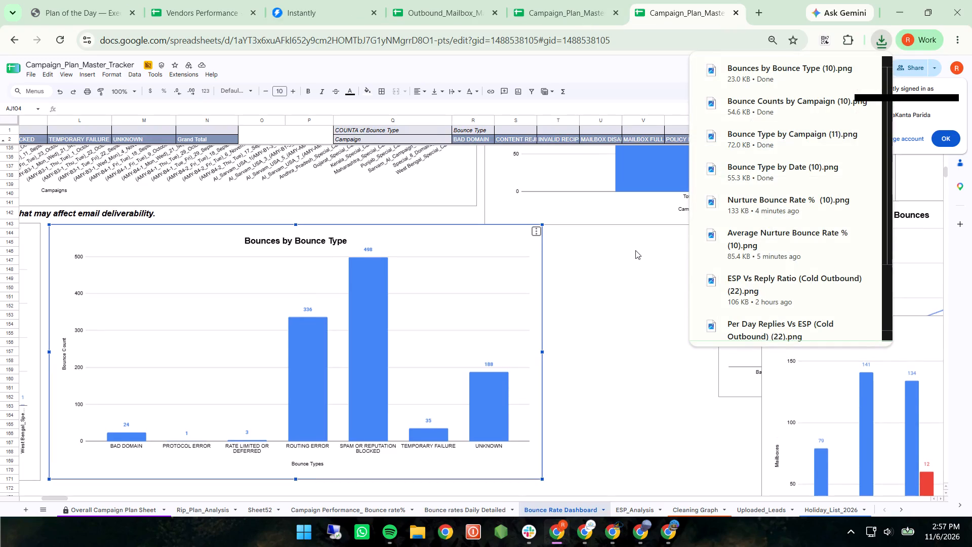
scroll(635, 250, up, 4)
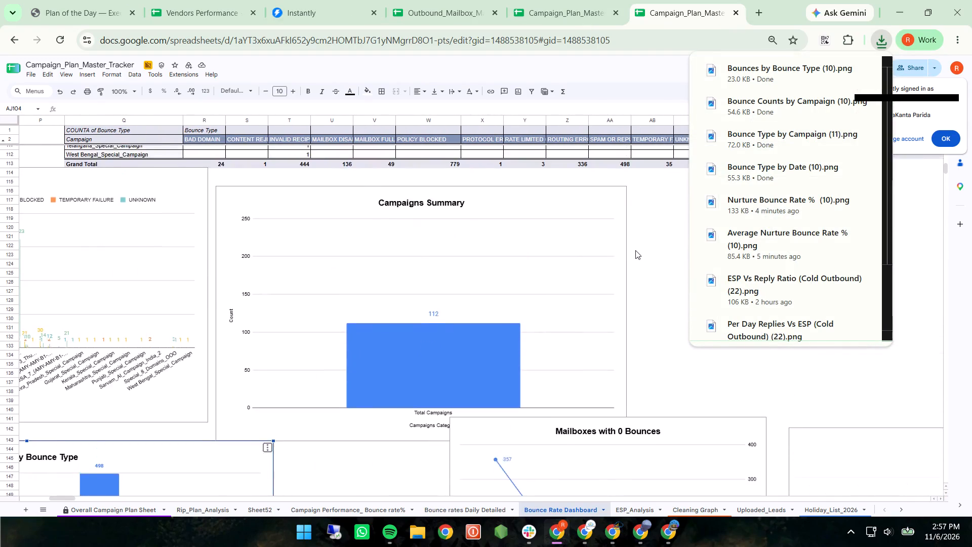
scroll(635, 250, up, 1)
scroll(635, 250, down, 1)
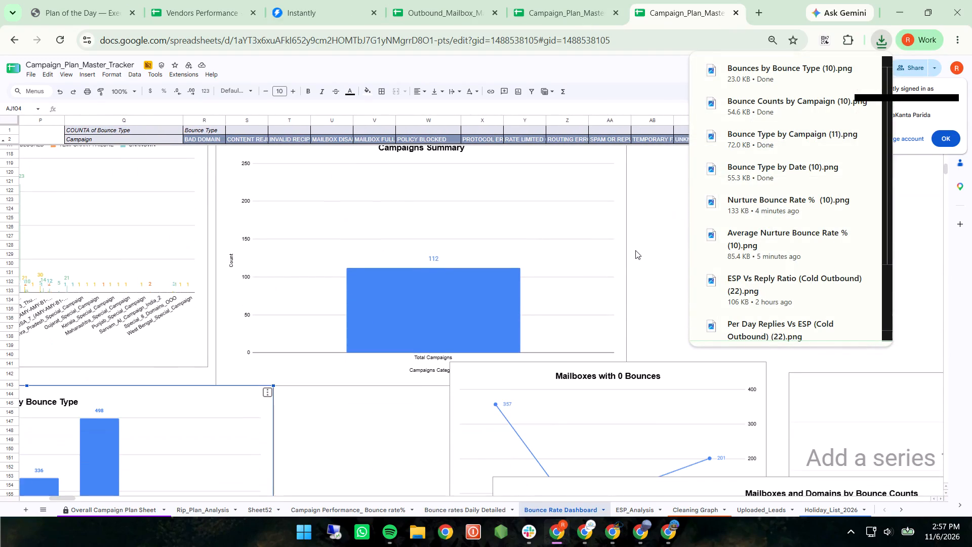
scroll(635, 250, down, 3)
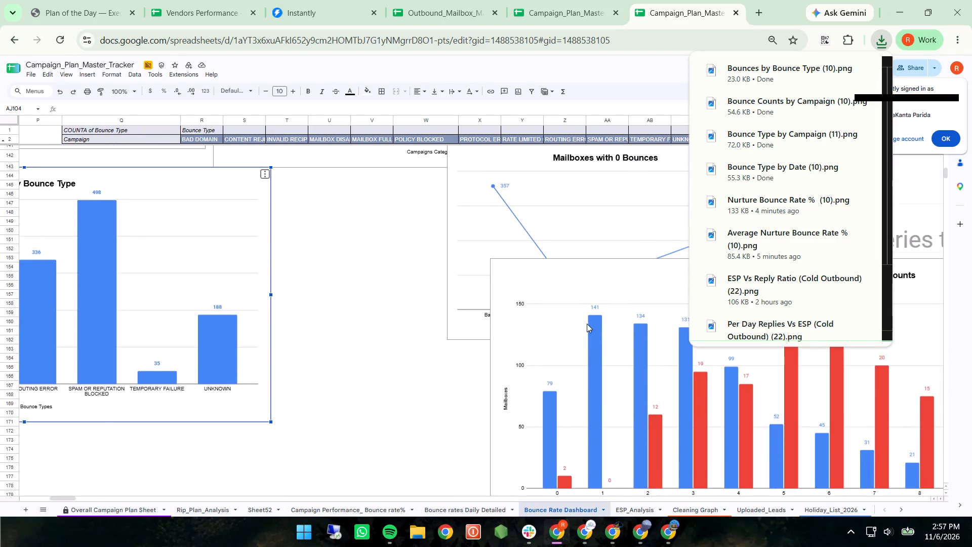
click(587, 324)
drag(587, 324, 601, 415)
Review the dashboard's bounce type, campaign summary and mailbox tables together with the campaign and mailbox bounce charts.
scroll(601, 415, up, 5)
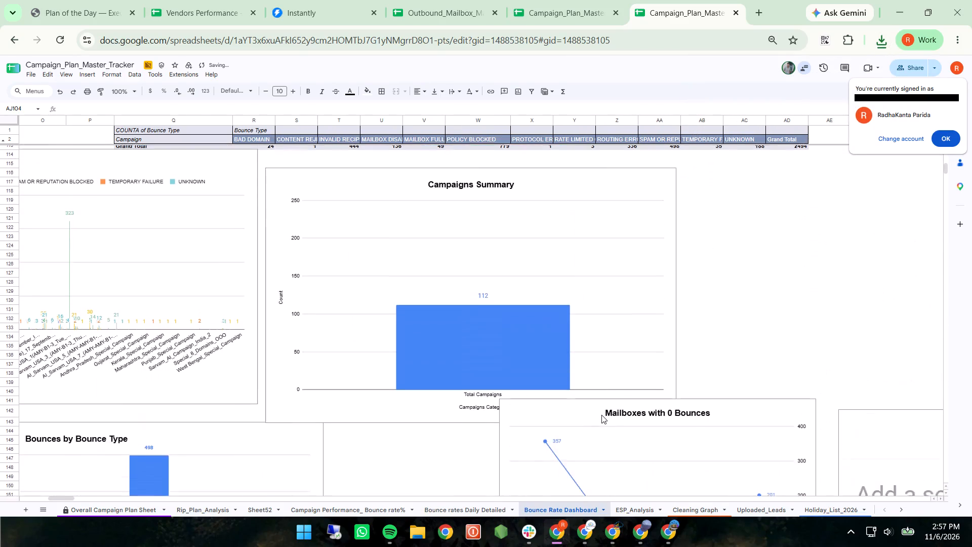
scroll(601, 415, up, 2)
scroll(601, 415, left, 6)
scroll(601, 415, up, 1)
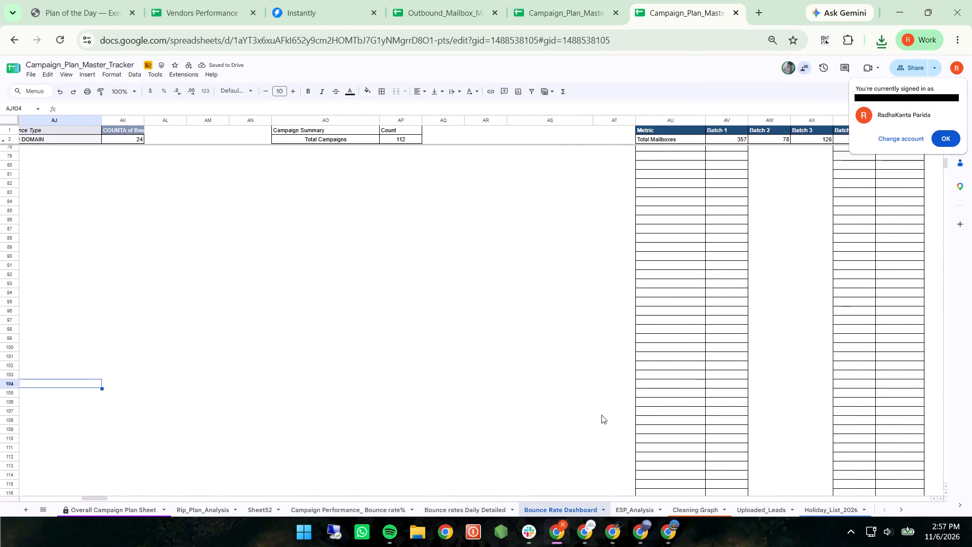
scroll(601, 415, right, 7)
scroll(601, 415, up, 12)
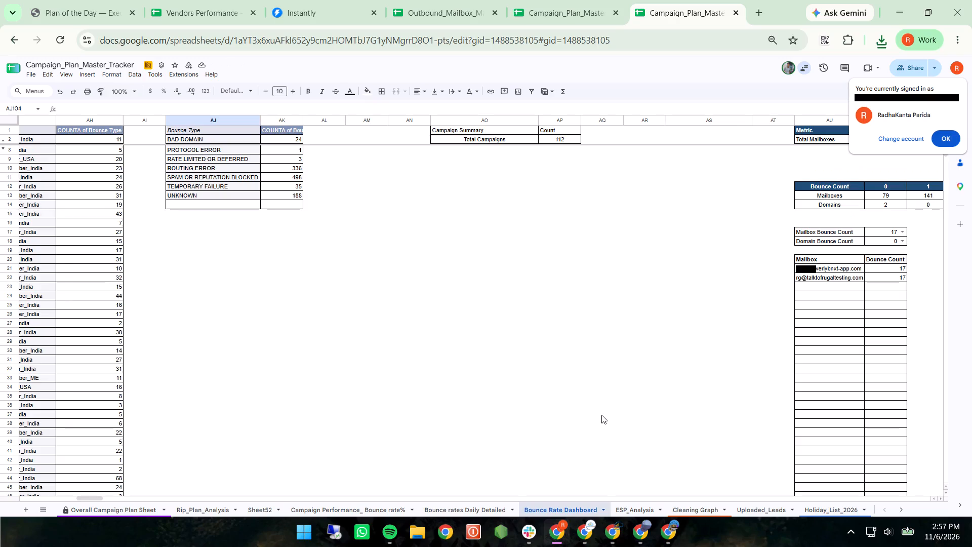
scroll(601, 415, down, 3)
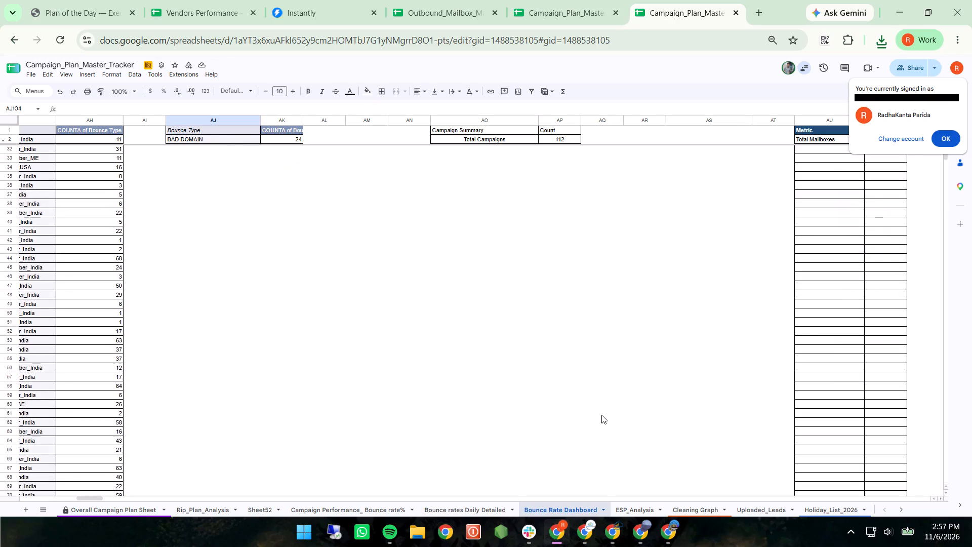
scroll(601, 415, down, 10)
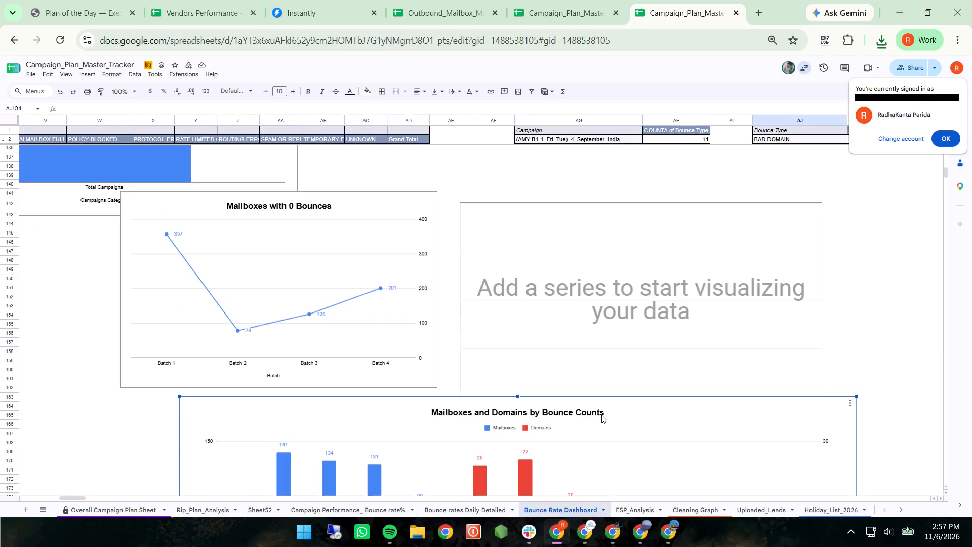
scroll(601, 415, right, 3)
scroll(601, 415, up, 5)
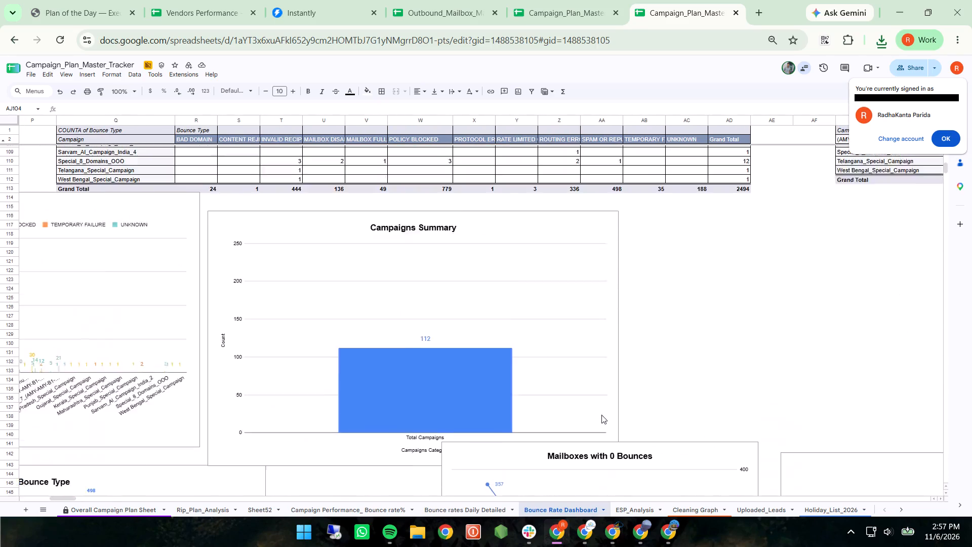
scroll(601, 415, up, 1)
scroll(601, 415, right, 9)
scroll(601, 415, down, 2)
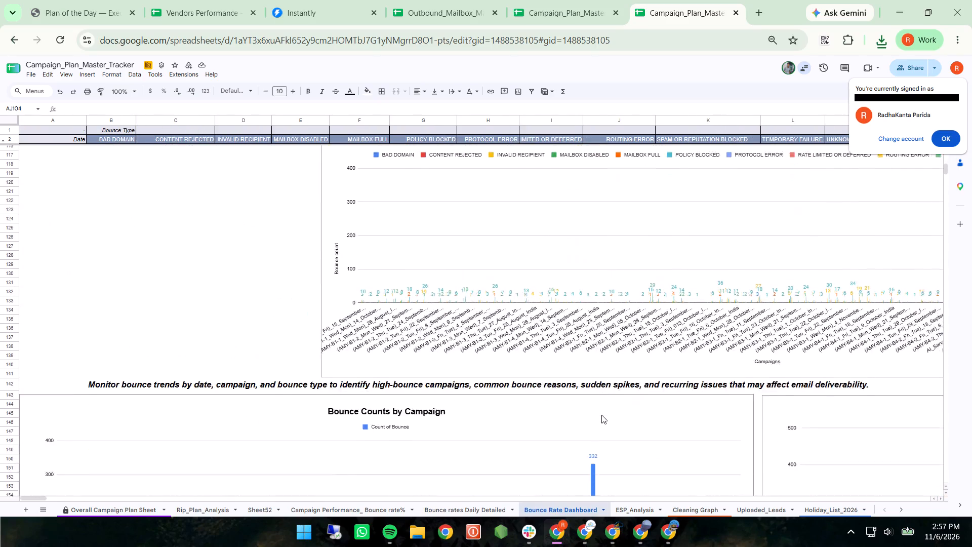
scroll(601, 415, down, 3)
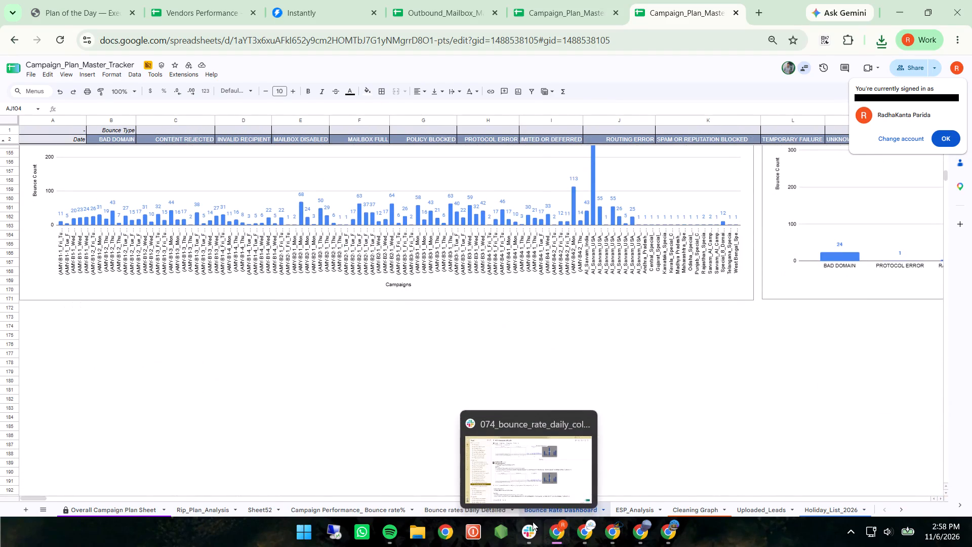
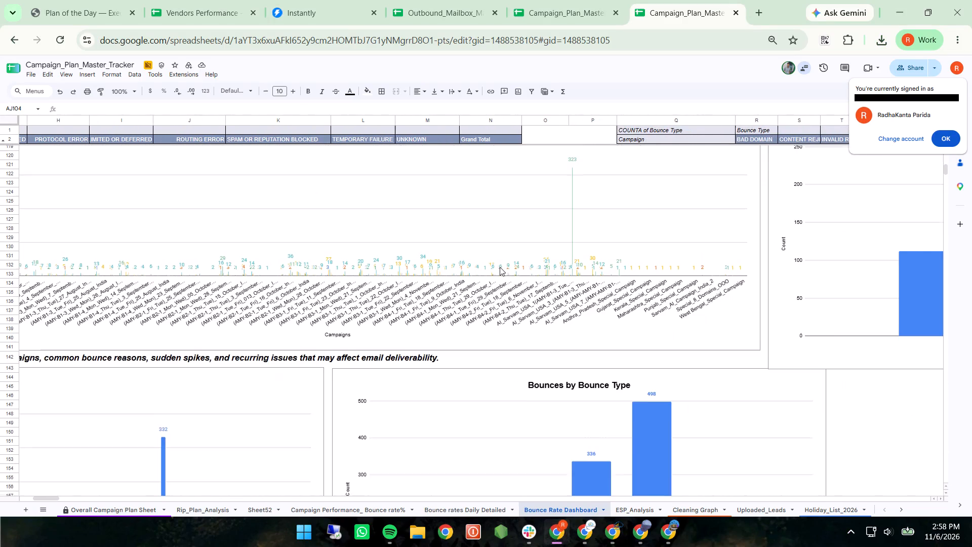
Review the campaign bounce table, the campaign and bounce type charts, and the date-wise bounce type table on the dashboard.
scroll(500, 267, up, 5)
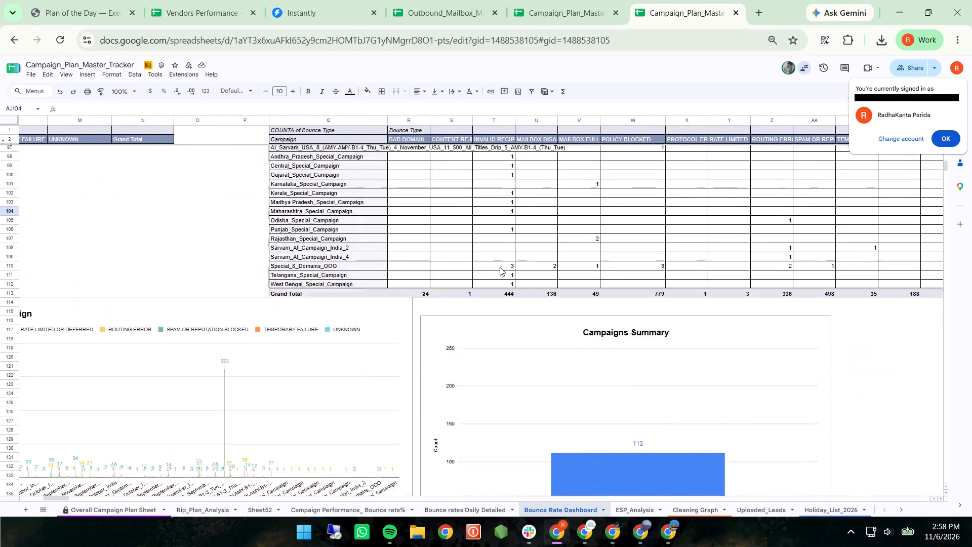
scroll(500, 267, down, 4)
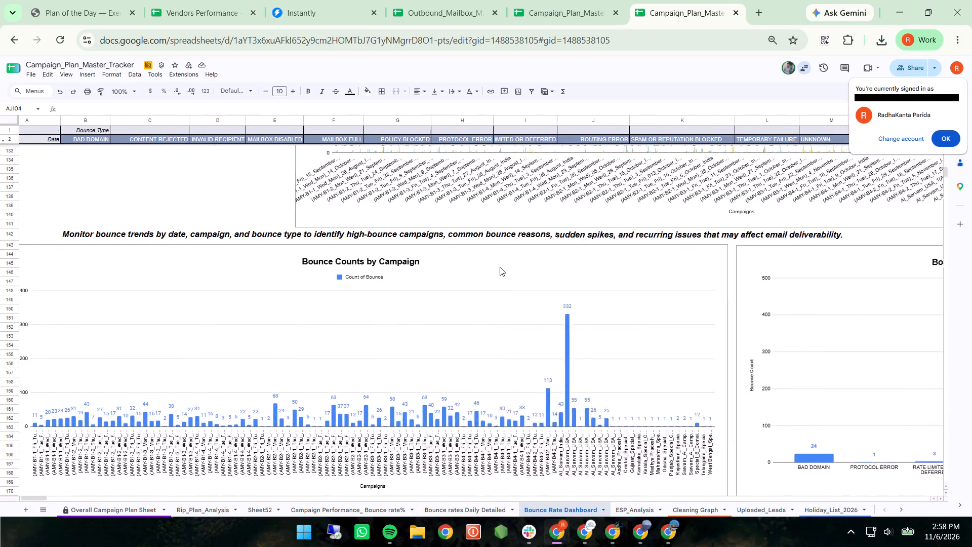
scroll(500, 267, right, 2)
scroll(500, 267, up, 8)
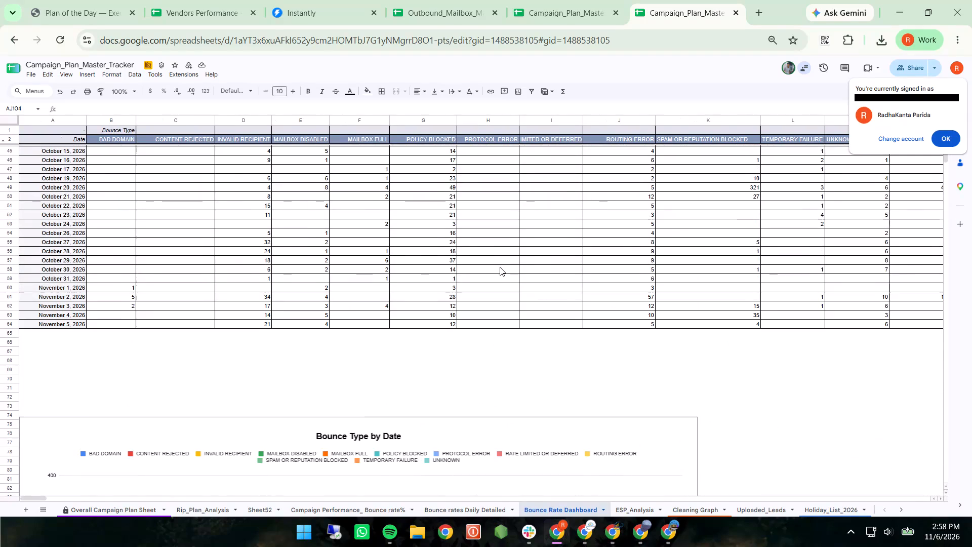
scroll(500, 267, up, 1)
scroll(500, 267, left, 1)
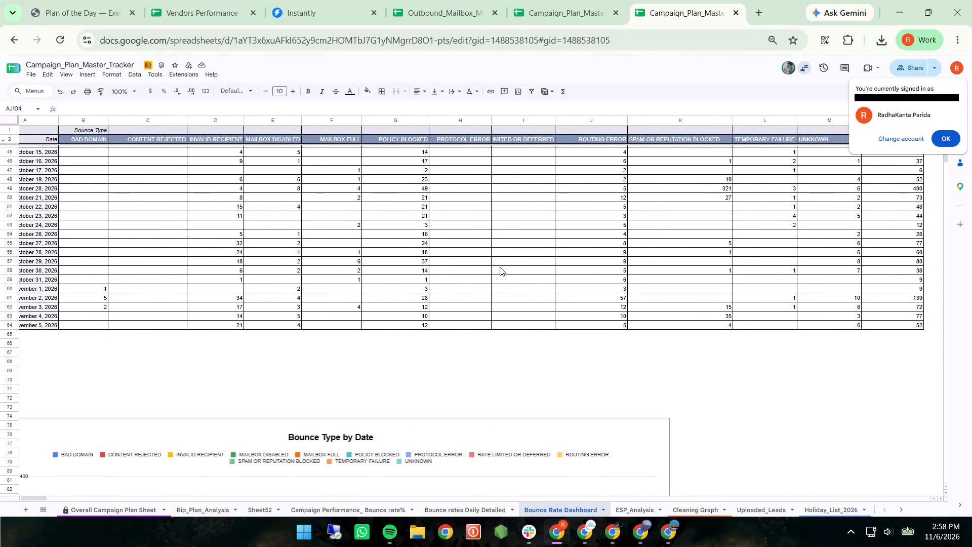
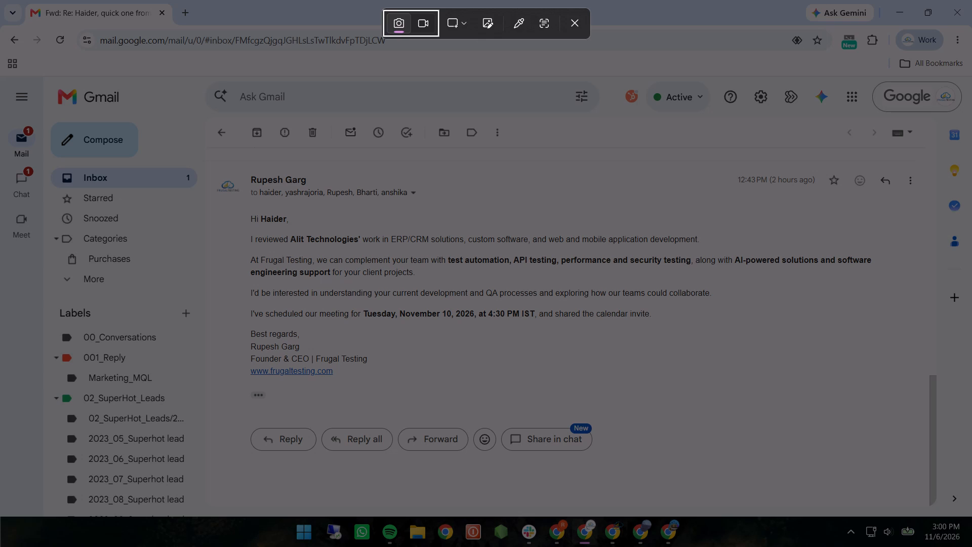
Dismiss the screen capture overlay and return from the open meeting email to the inbox list.
key(Escape)
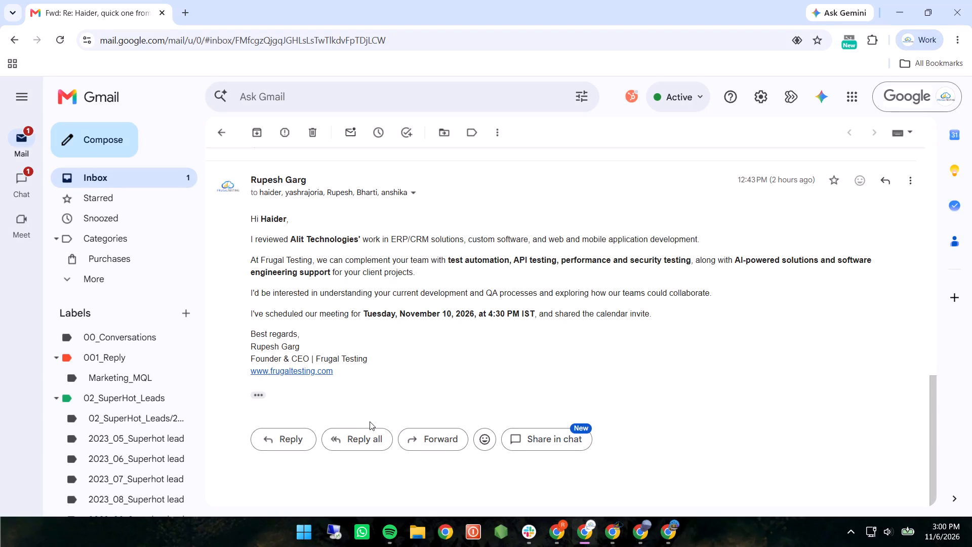
click(223, 135)
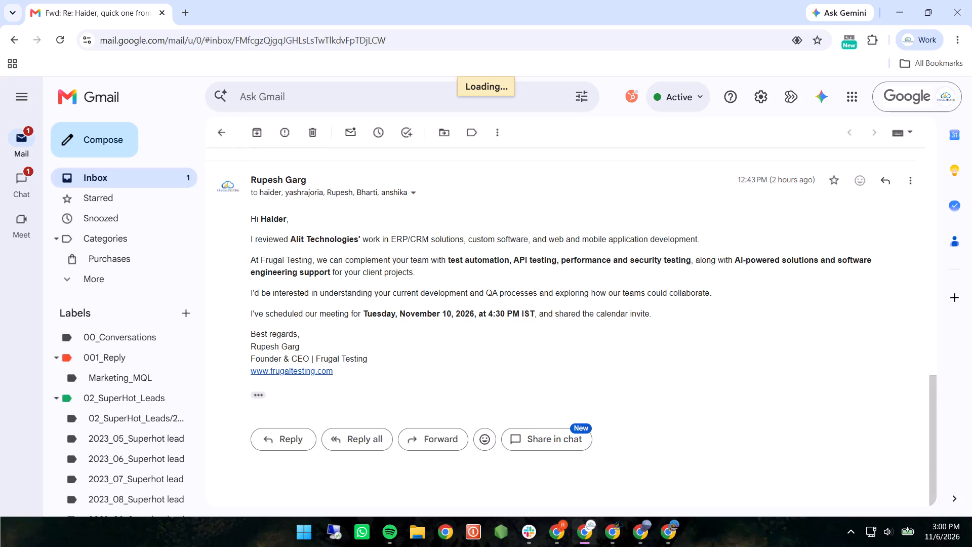
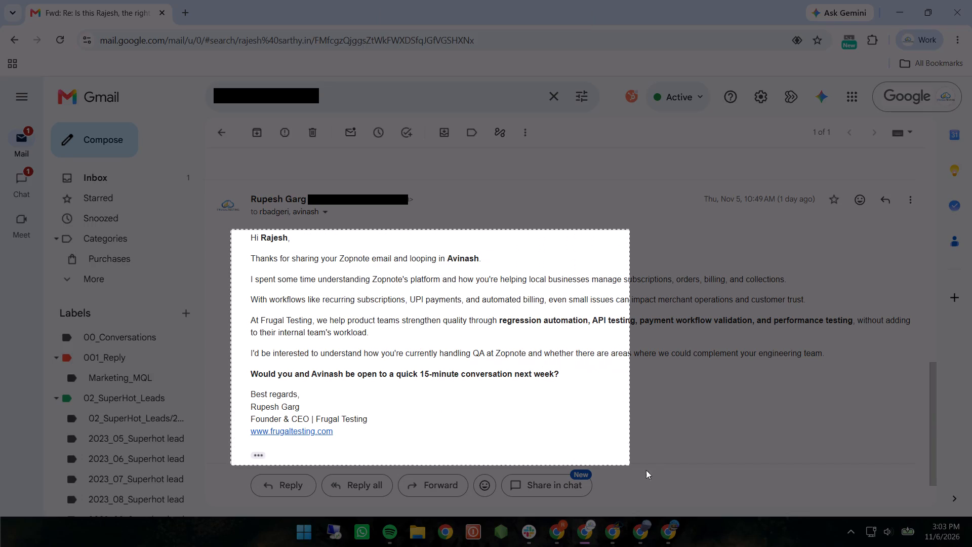
drag(646, 470, 957, 460)
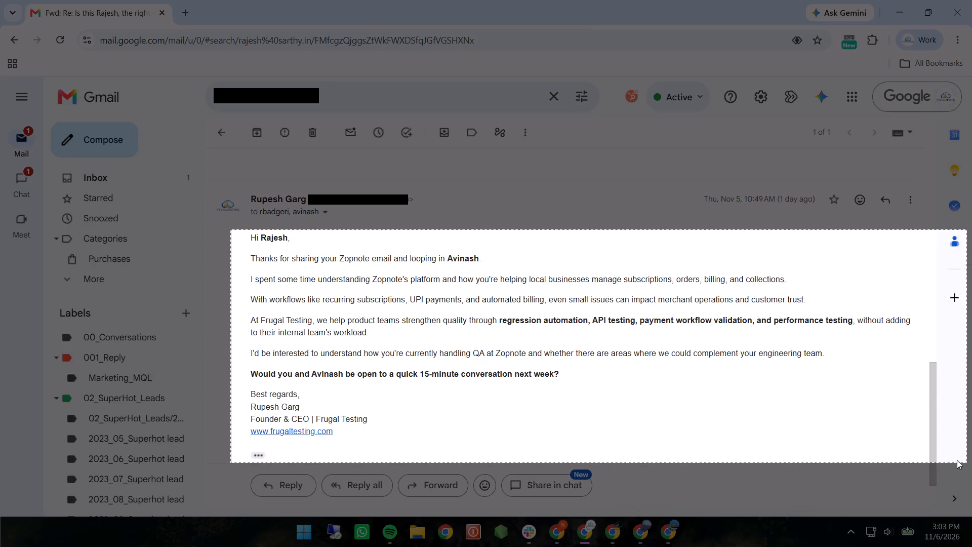
drag(957, 460, 922, 462)
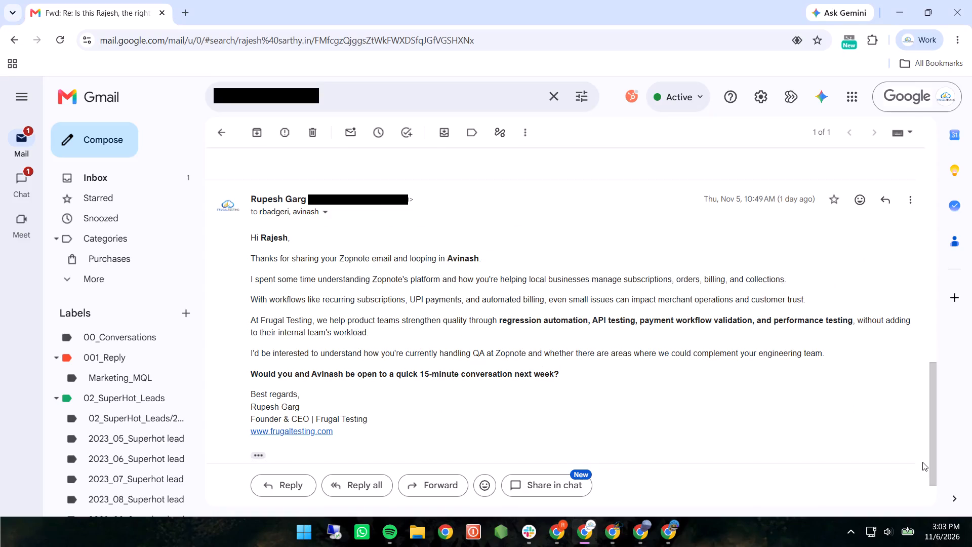
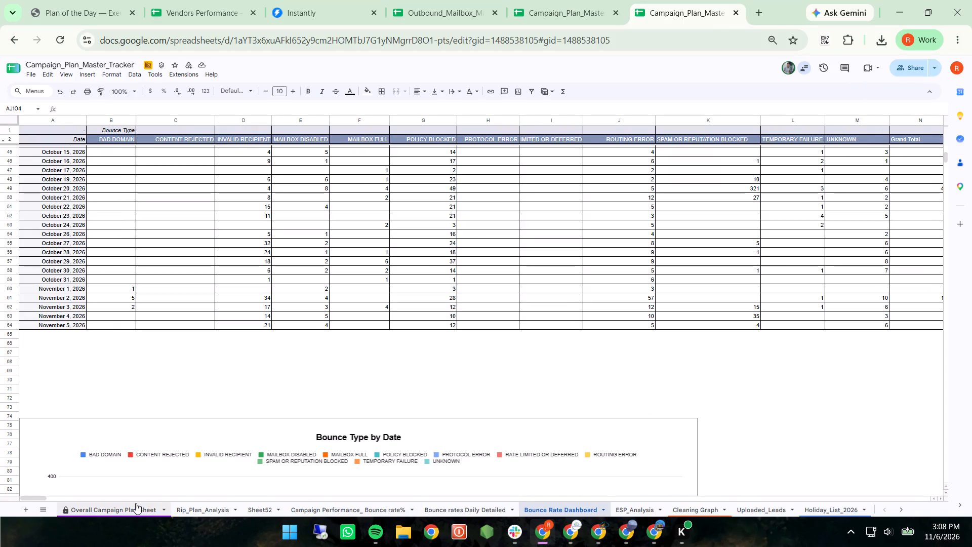
Switch to Outbound_Mailbox_Master_Tracker and examine the Instantly(Nurture) charts and the daily tables above them.
click(395, 2)
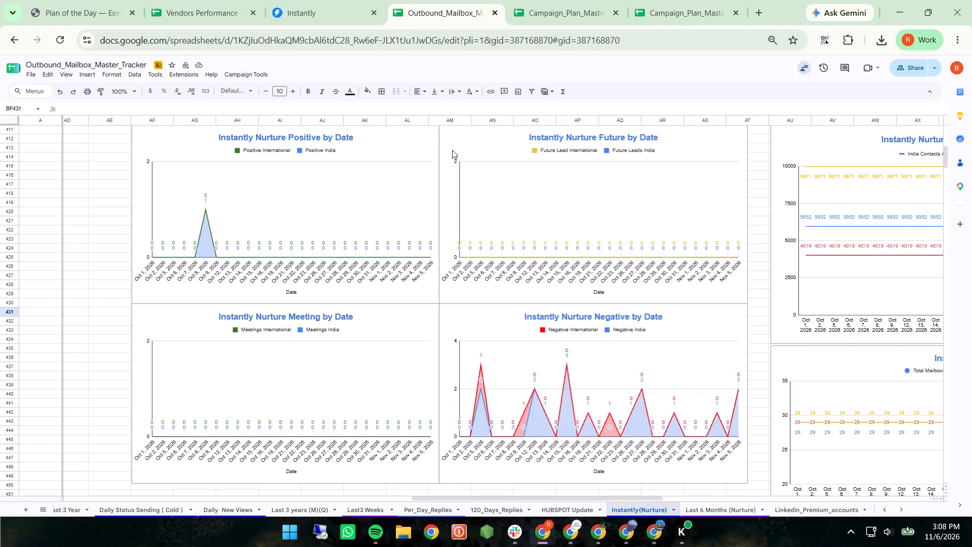
scroll(421, 234, left, 6)
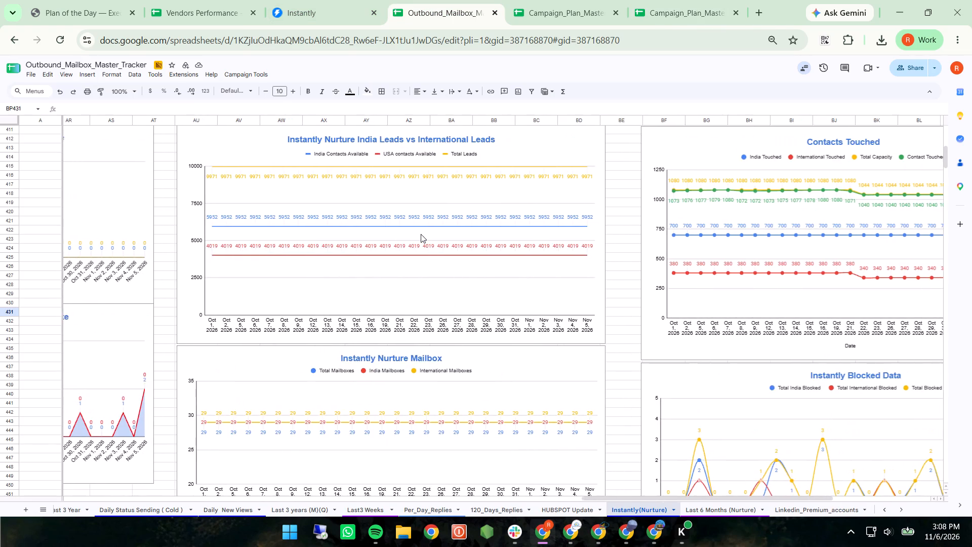
scroll(421, 234, right, 1)
scroll(421, 234, down, 1)
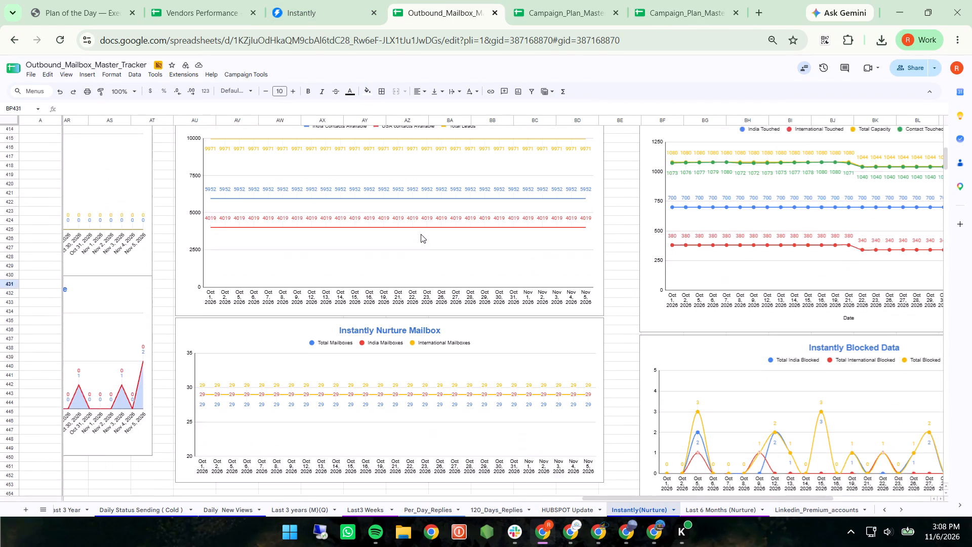
scroll(421, 234, down, 1)
scroll(421, 234, left, 3)
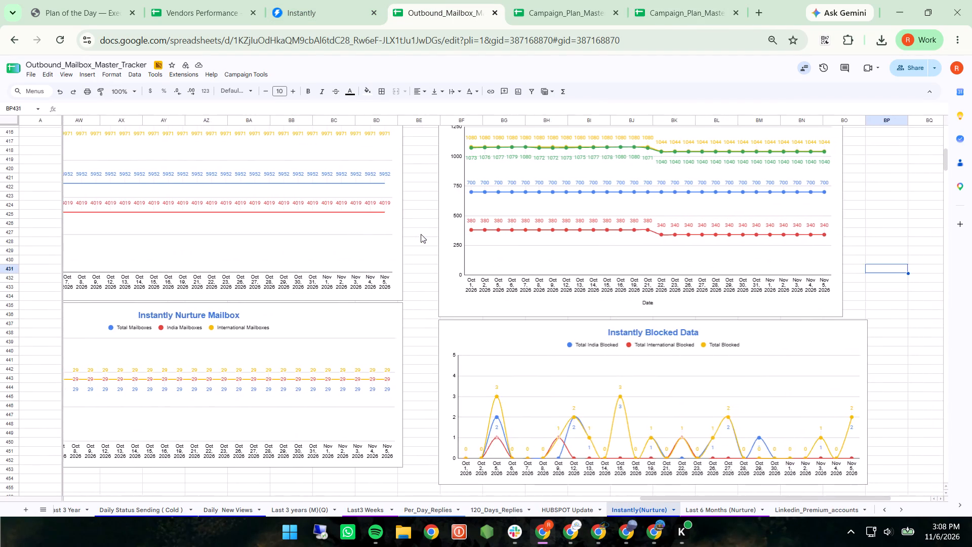
scroll(421, 234, up, 1)
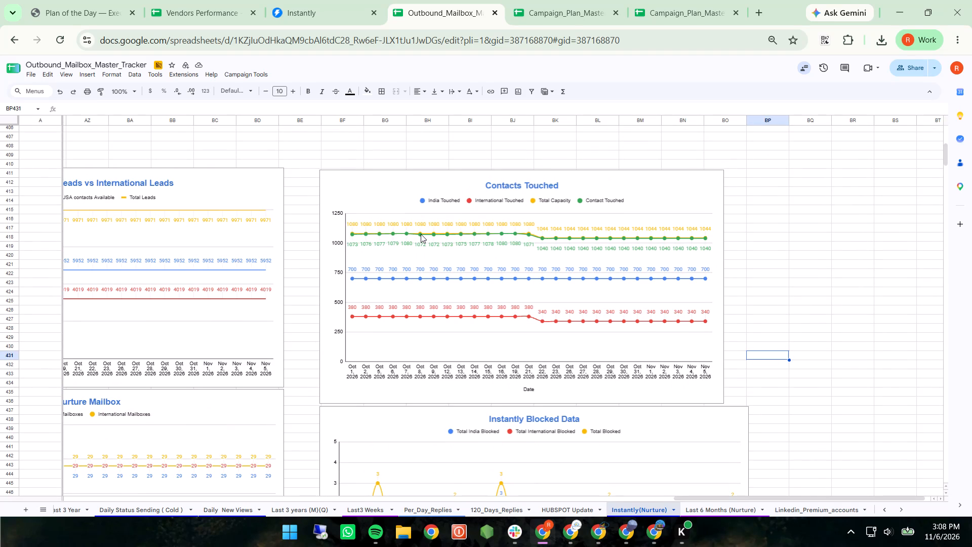
scroll(421, 234, up, 1)
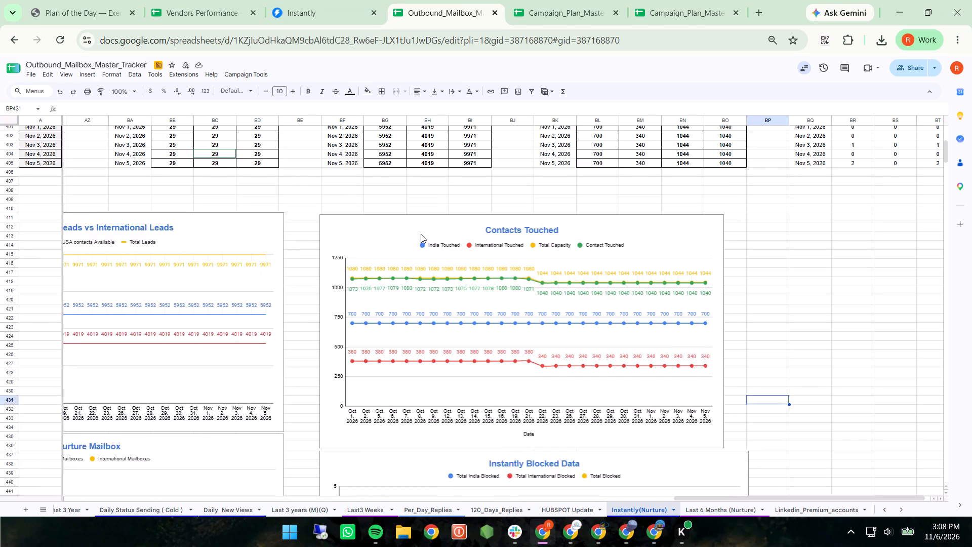
scroll(421, 234, up, 8)
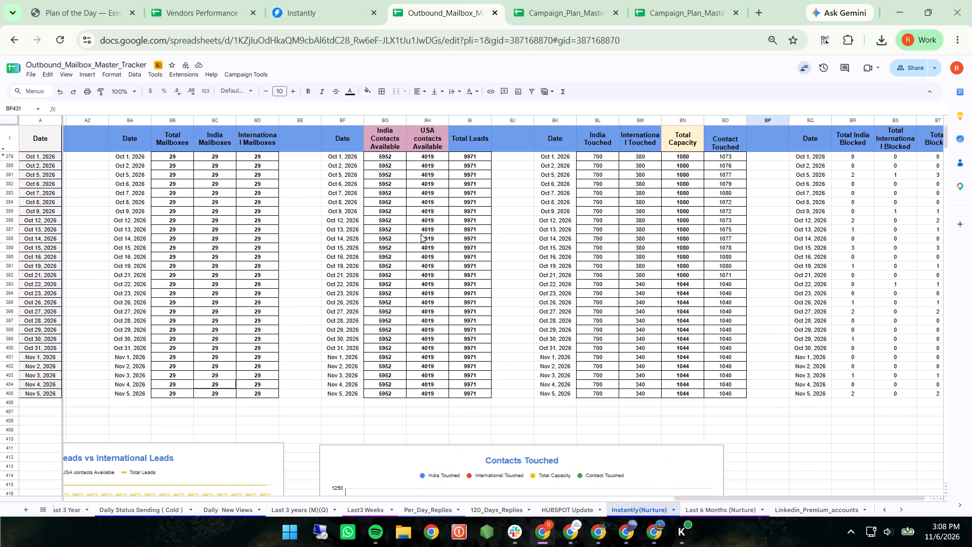
Clear the coloured fill from empty header cells AS1 and AO1 by painting each with the format of the plain cell in row 379 of its column.
scroll(421, 234, right, 5)
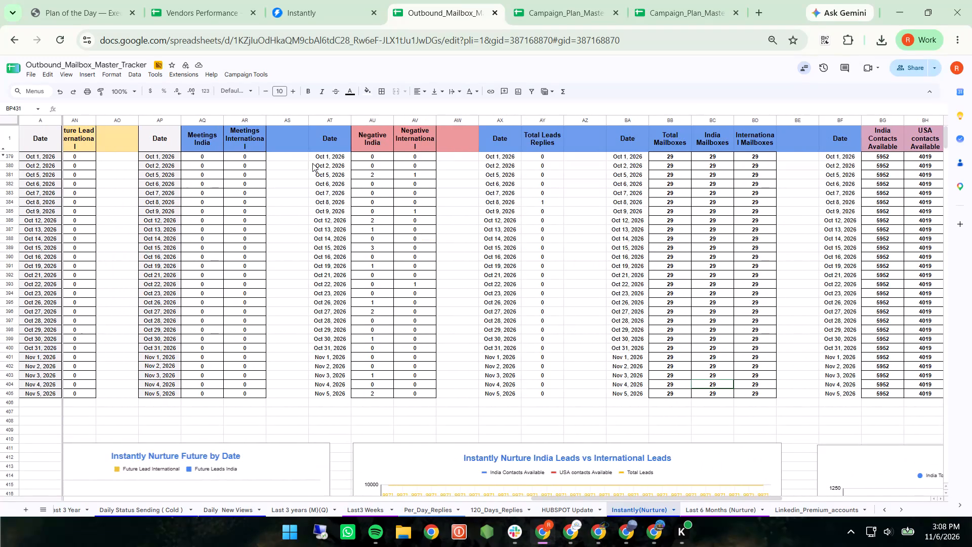
click(298, 157)
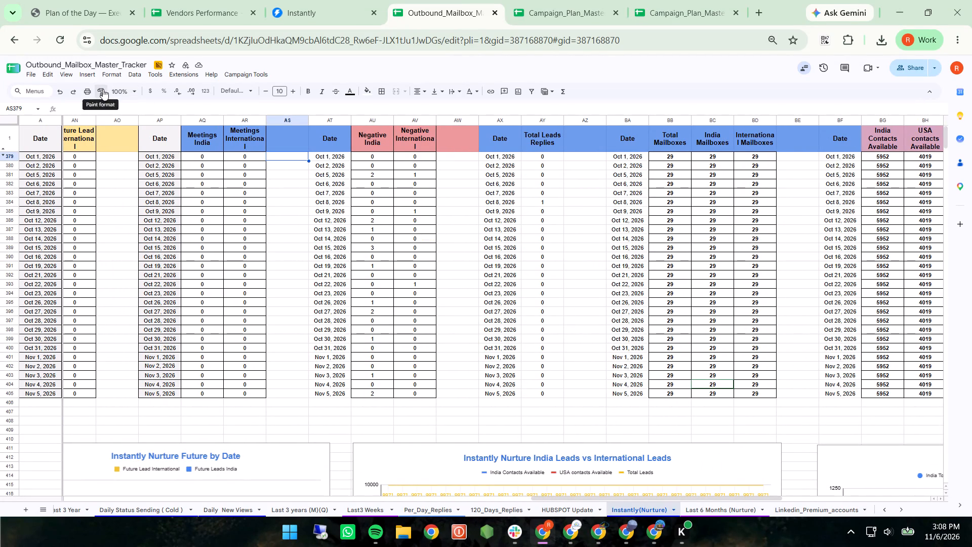
click(103, 89)
click(282, 138)
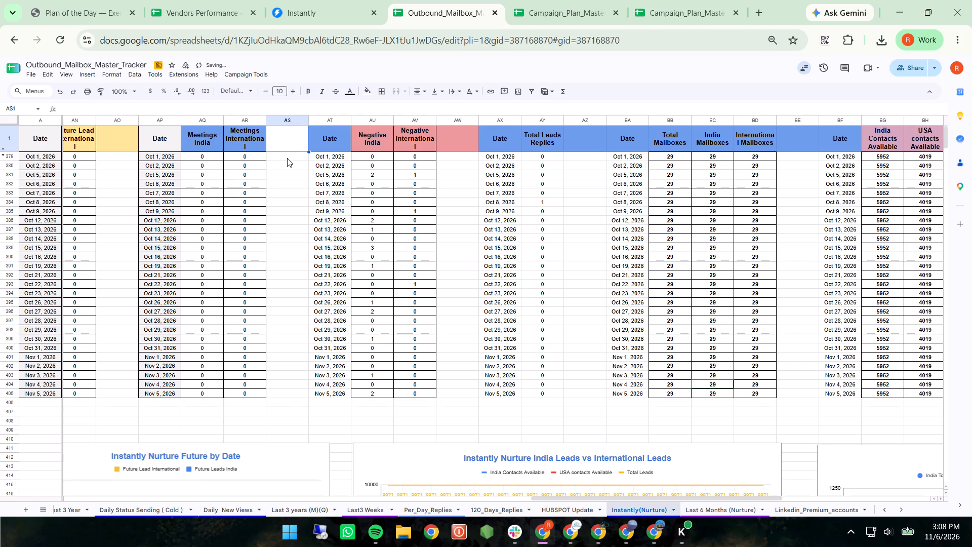
click(287, 158)
scroll(287, 158, right, 5)
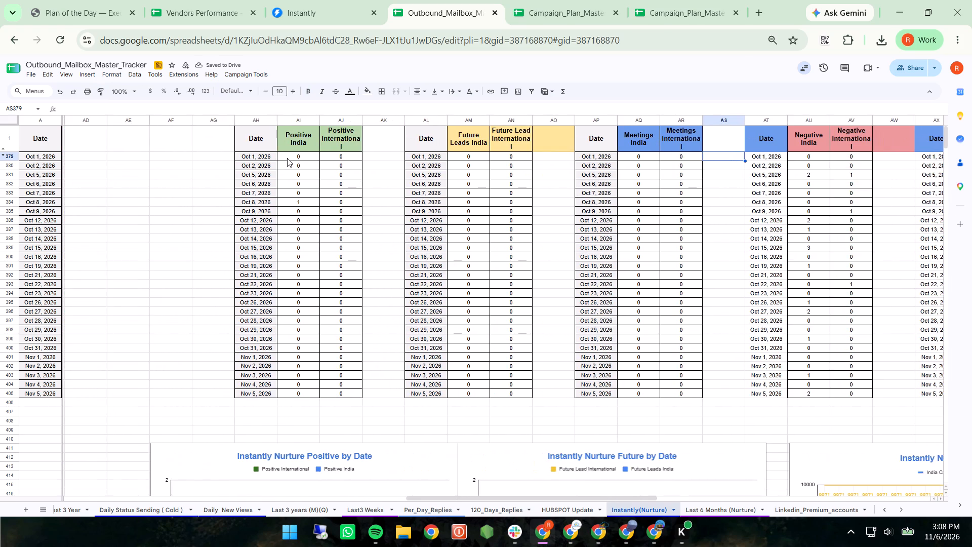
scroll(287, 158, left, 1)
click(507, 158)
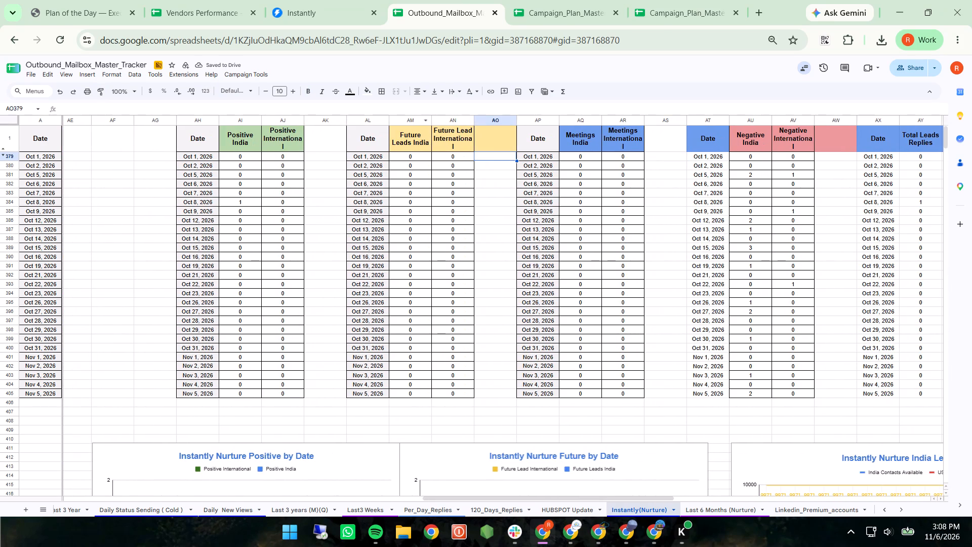
click(97, 92)
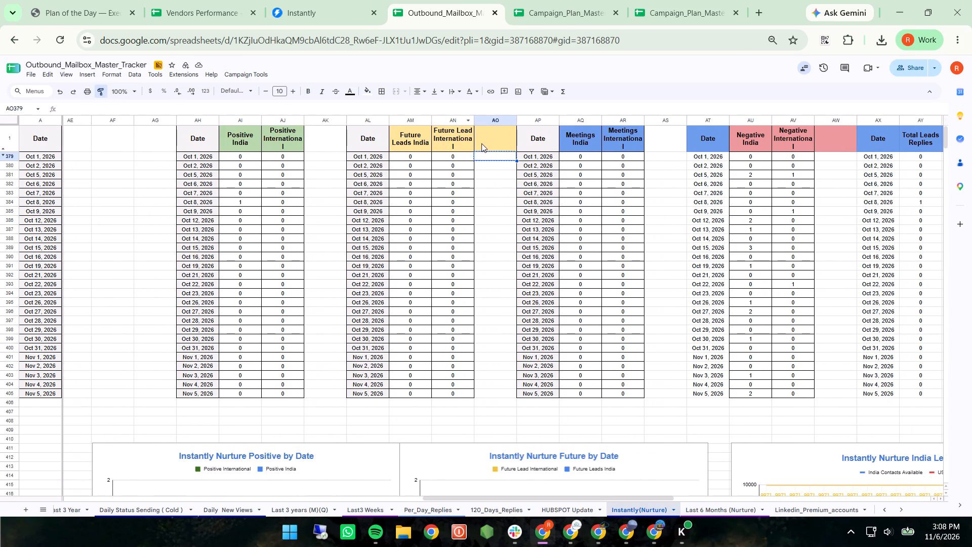
click(483, 143)
Paint the plain format of cell AZ379 onto the empty blue header cell AZ1.
scroll(483, 143, left, 7)
scroll(483, 143, right, 1)
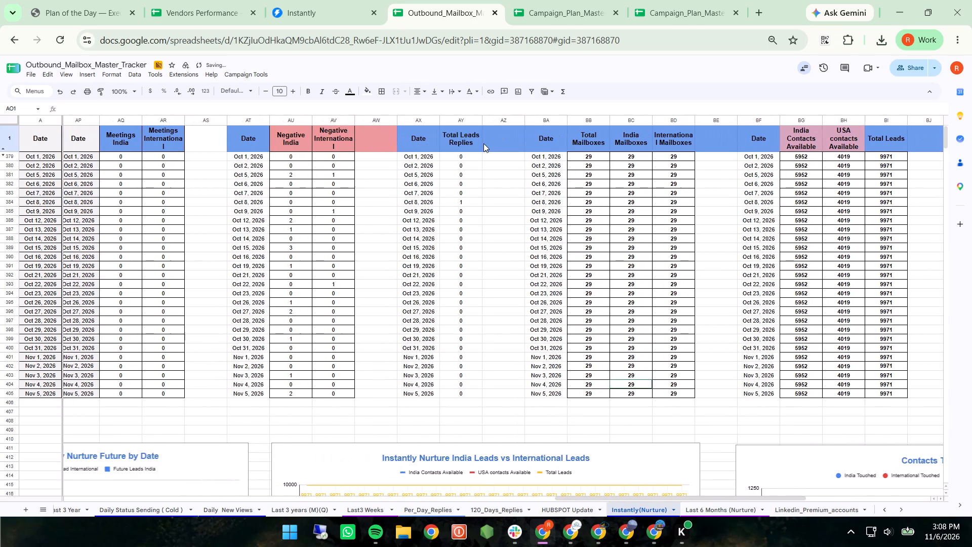
scroll(483, 143, right, 1)
click(494, 157)
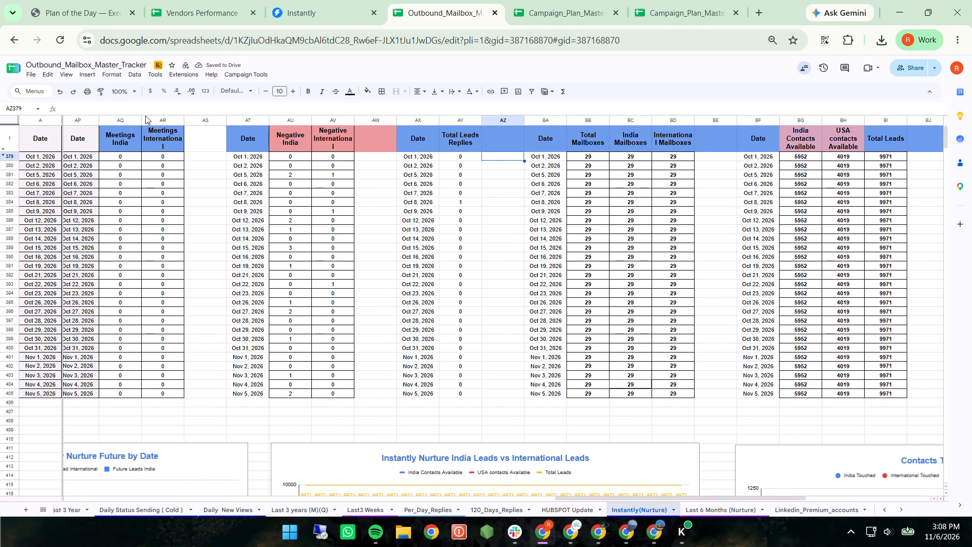
click(101, 88)
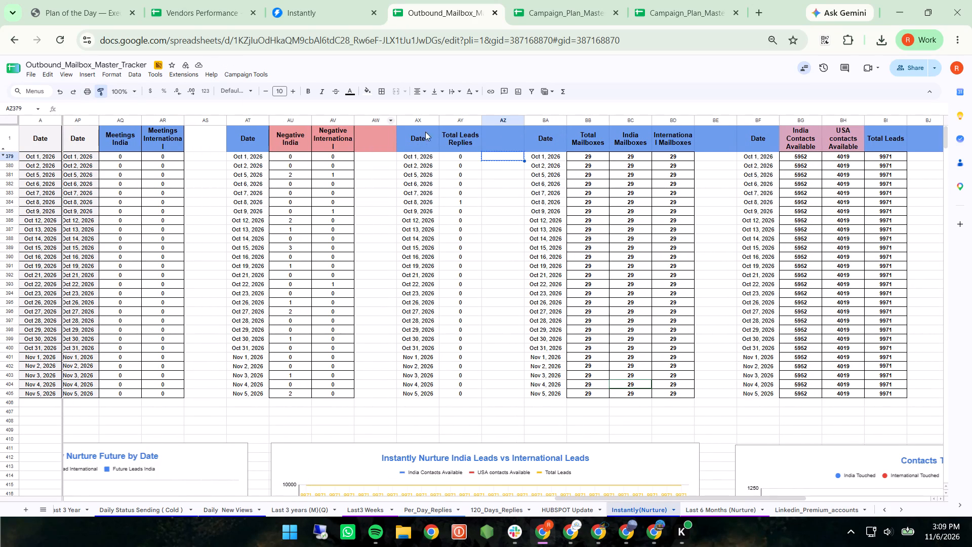
click(500, 141)
Paint the plain format of cell BE379 onto the empty blue header cell BE1.
scroll(500, 141, left, 2)
click(571, 160)
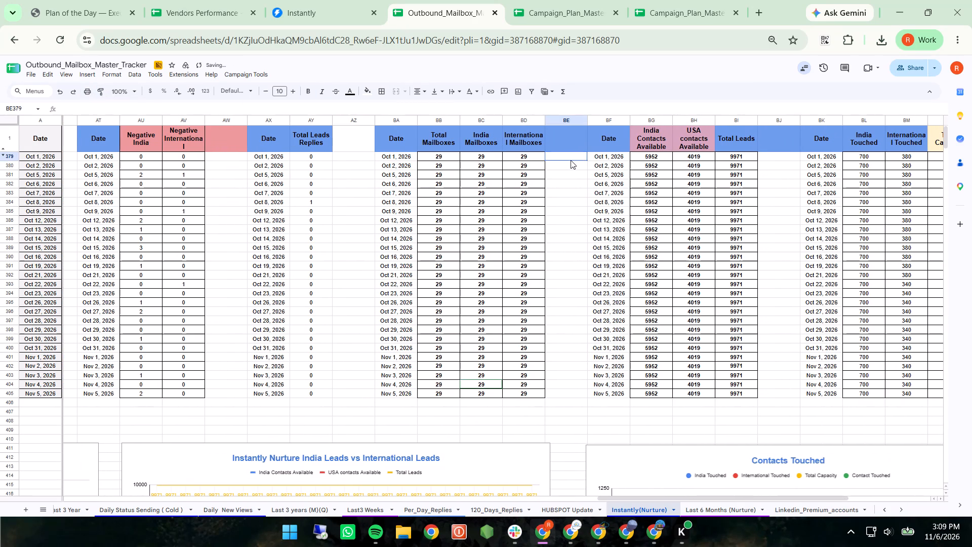
drag(101, 89, 525, 133)
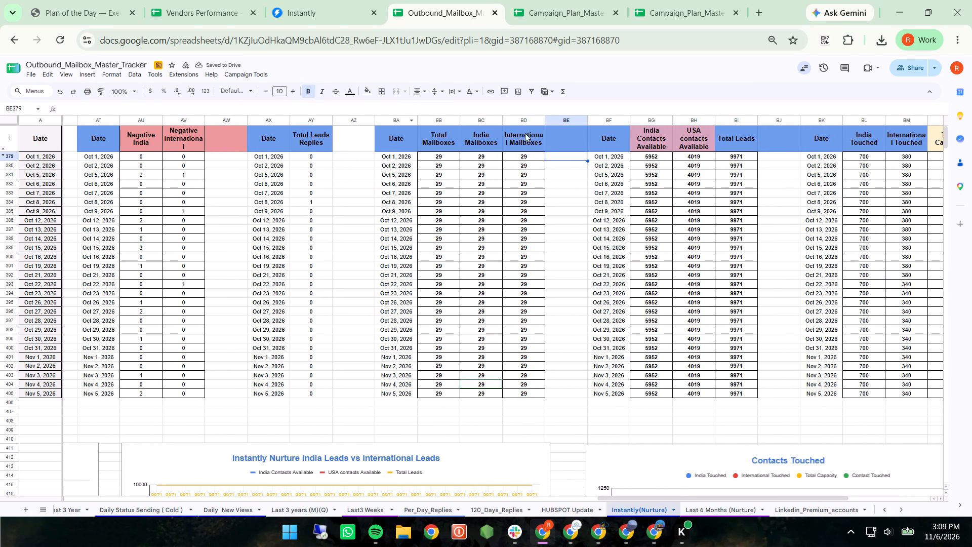
drag(525, 133, 562, 135)
click(562, 135)
click(562, 135)
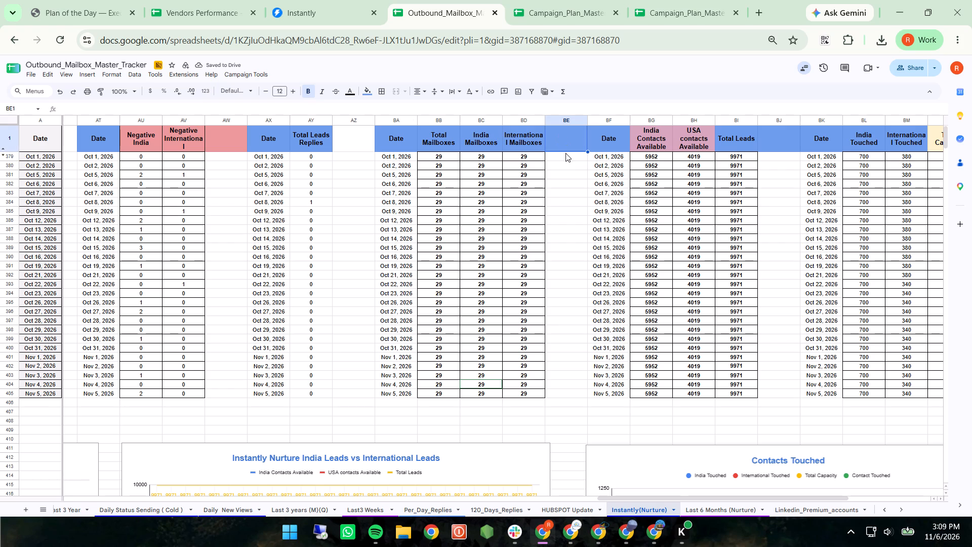
click(564, 156)
click(100, 89)
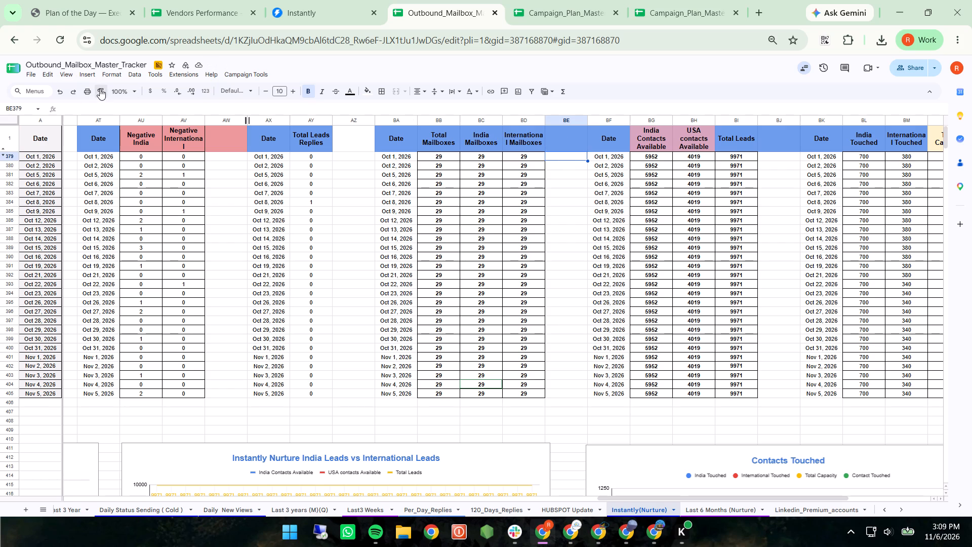
click(572, 144)
Remove the blue fill from empty header cells BJ1 and BP1 by painting on the plain formats of BJ379 and BP379.
scroll(572, 144, left, 2)
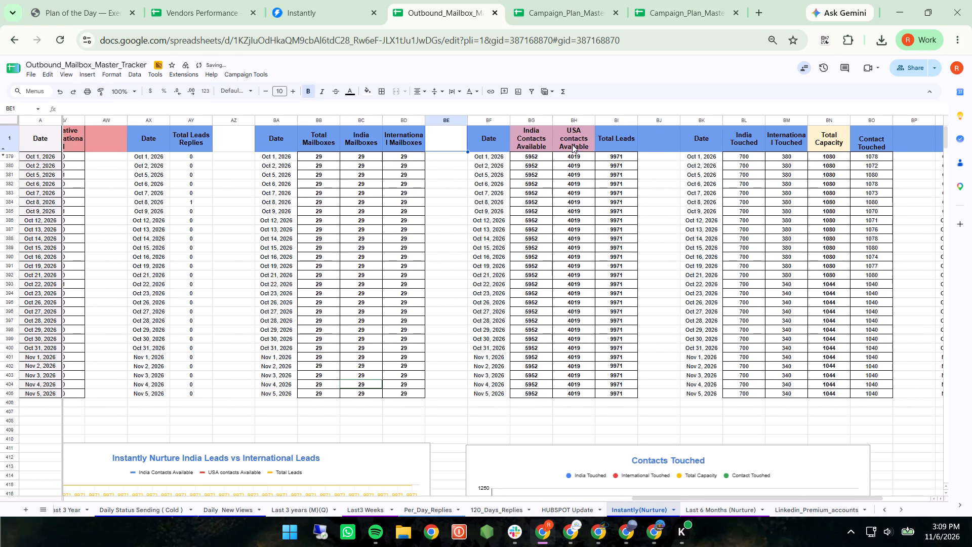
scroll(572, 144, left, 1)
click(584, 160)
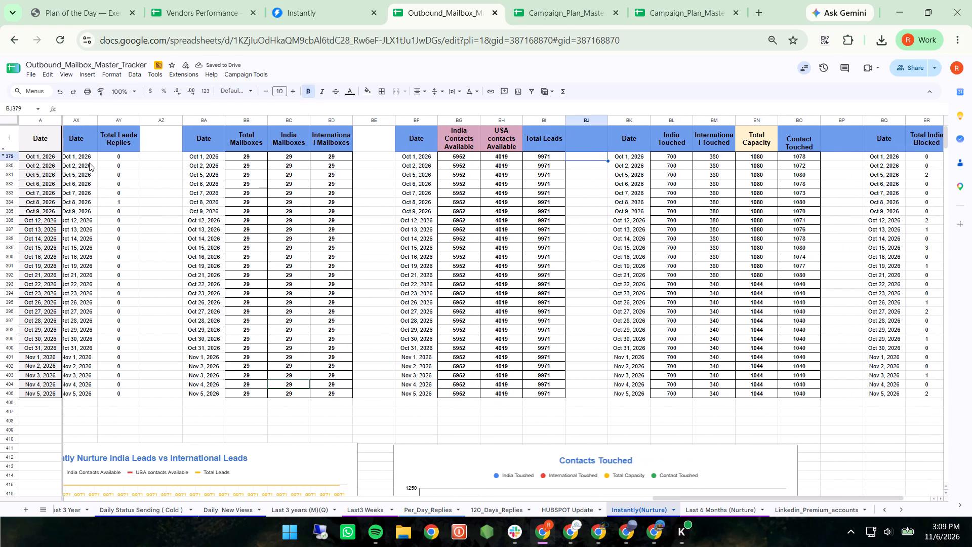
click(99, 90)
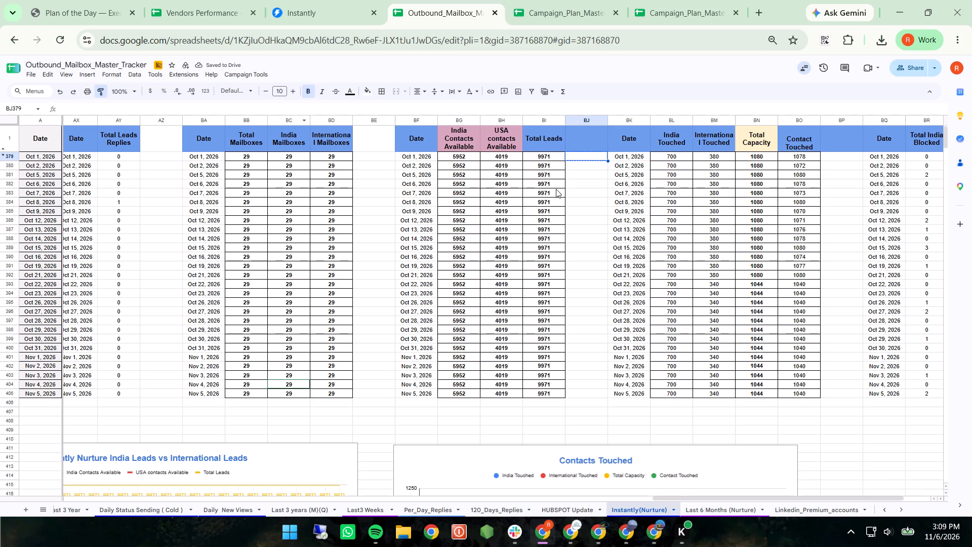
click(595, 134)
scroll(595, 134, left, 6)
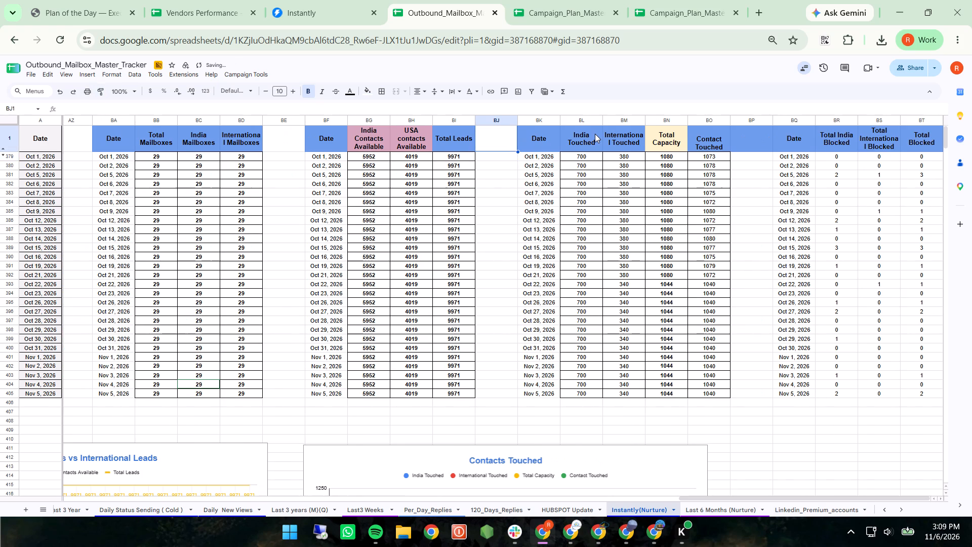
click(758, 162)
click(751, 158)
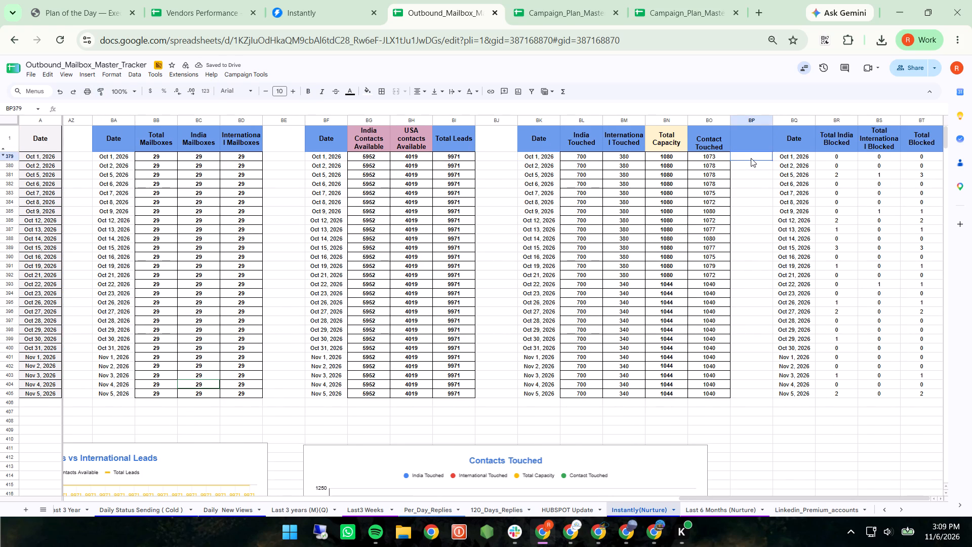
click(101, 93)
click(743, 143)
scroll(743, 143, left, 2)
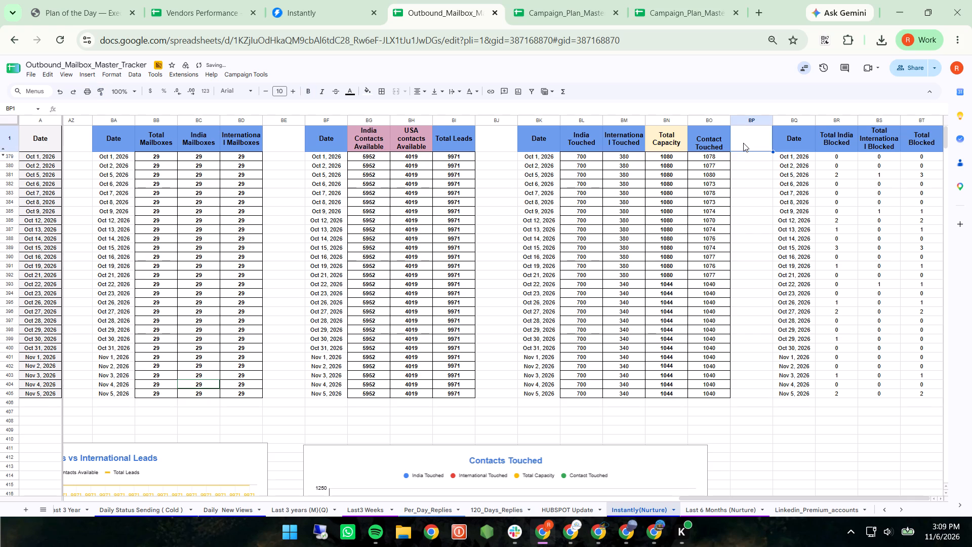
Apply all borders to the blocked-mailbox table BQ1:BT405, from its Date header to the Nov 5, 2026 row.
click(796, 140)
key(shift+Right)
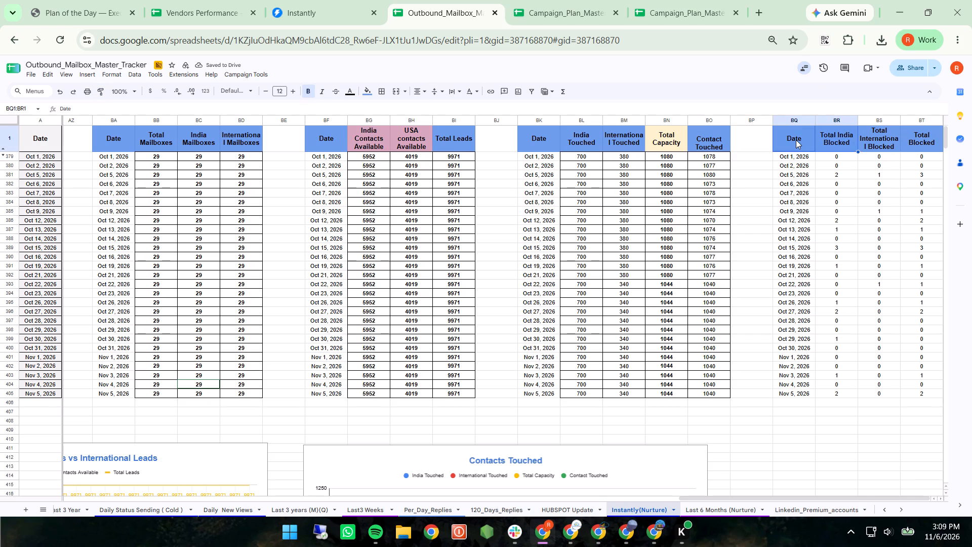
key(shift+Right)
key(shift+Right)
key(shift+Down)
key(shift+Down)
key(shift+Down)
key(shift+Down)
key(shift+Down)
key(shift+Down)
key(shift+Down)
key(shift+Down)
key(shift+Down)
key(shift+Down)
key(shift+Down)
key(shift+Down)
key(shift+Down)
key(shift+Down)
key(shift+Down)
key(shift+Down)
key(shift+Down)
key(shift+Down)
key(shift+Down)
key(shift+Down)
key(shift+Down)
key(shift+Down)
key(shift+Down)
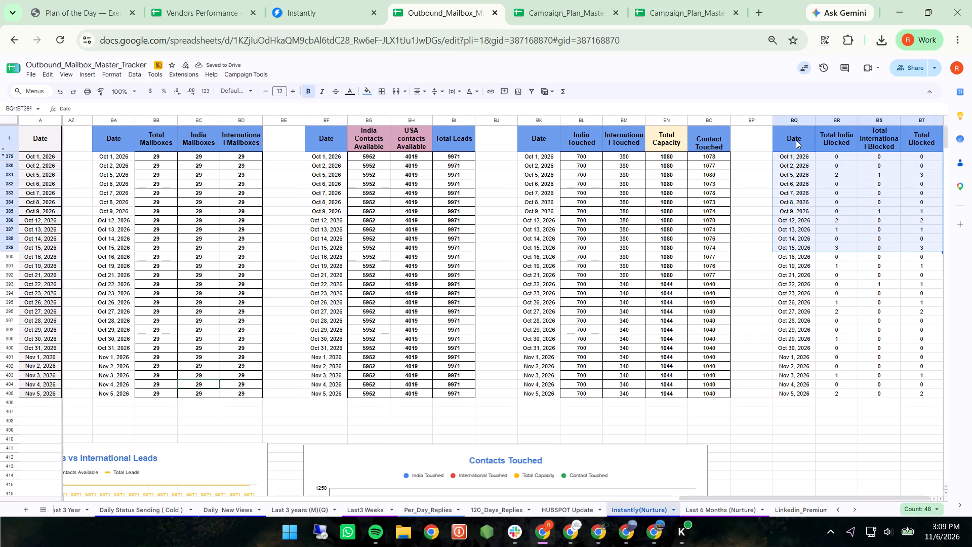
key(shift+Down)
key(shift+Down)
key(shift+Down)
key(shift+Down)
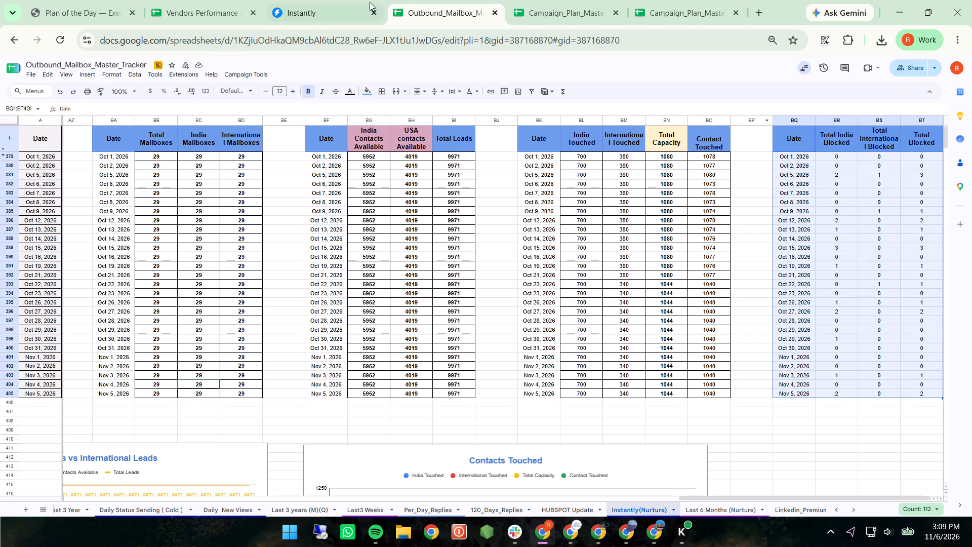
drag(383, 86, 382, 107)
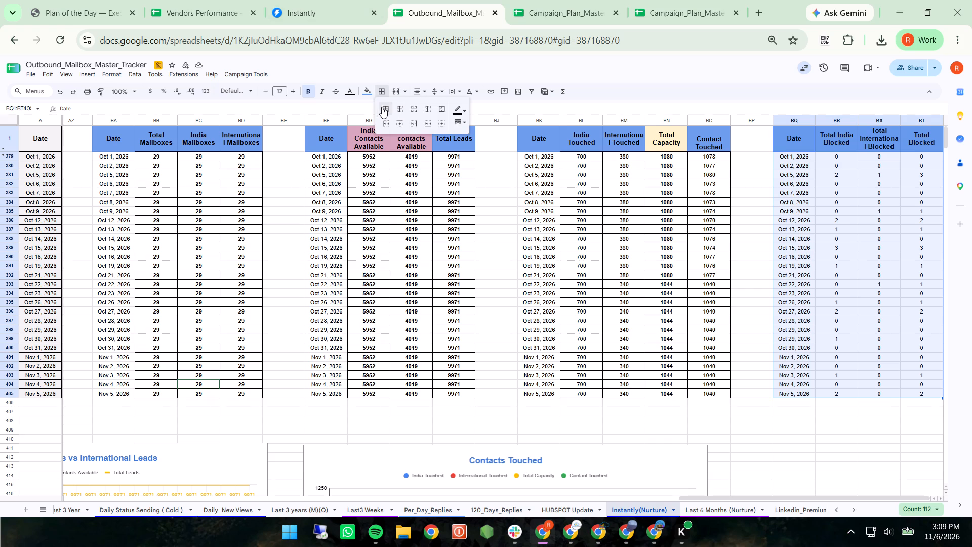
drag(382, 107, 379, 106)
click(379, 106)
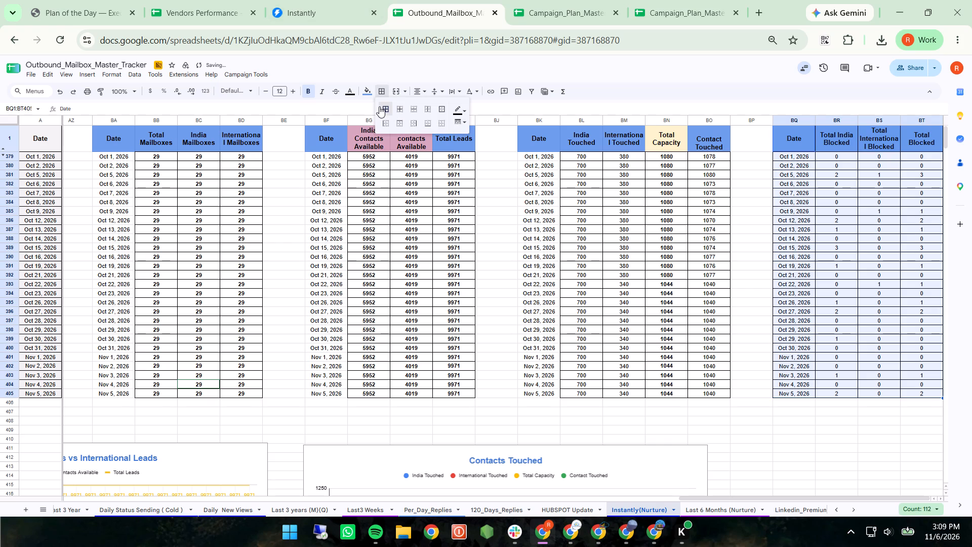
Centre the contents of the blocked-mailbox table BQ1:BT405 horizontally.
drag(419, 90, 433, 108)
click(433, 108)
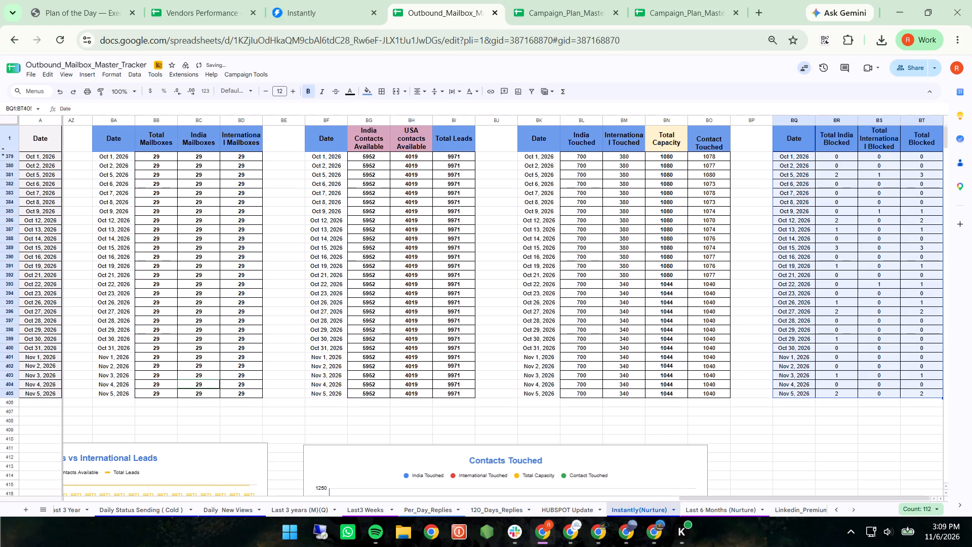
Apply all borders to the contacts-touched table BK1:BO405, from its Date header to the Nov 5, 2026 row.
click(534, 137)
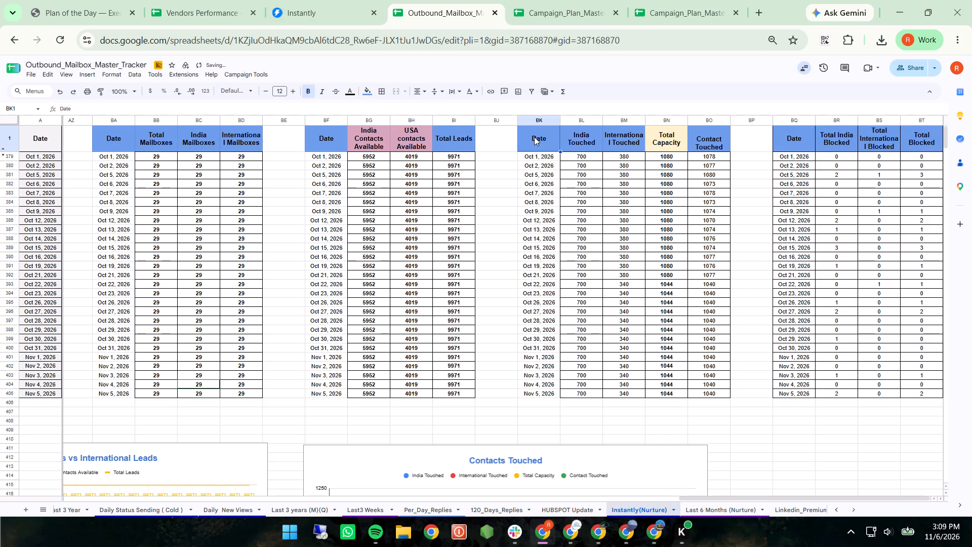
key(shift+Right)
key(shift+Right)
key(shift+Right)
key(shift+Right)
key(shift+Down)
key(shift+Down)
key(shift+Down)
key(shift+Down)
key(shift+Down)
key(shift+Down)
key(shift+Down)
key(shift+Down)
key(shift+Down)
key(shift+Down)
key(shift+Down)
key(shift+Down)
key(shift+Down)
key(shift+Down)
key(shift+Down)
key(shift+Down)
key(shift+Down)
key(shift+Down)
key(shift+Down)
key(shift+Down)
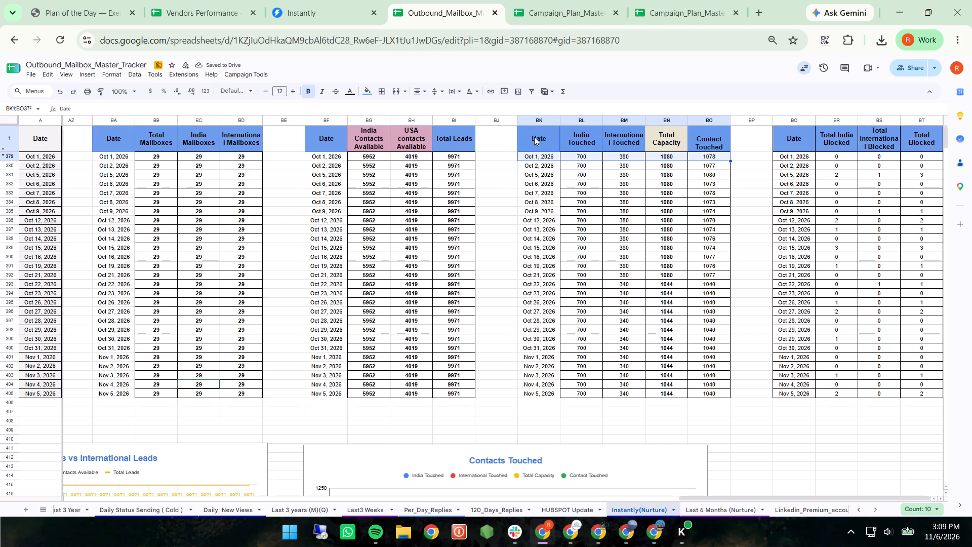
key(shift+Down)
key(shift+Down)
key(shift+Down)
key(shift+Down)
key(shift+Down)
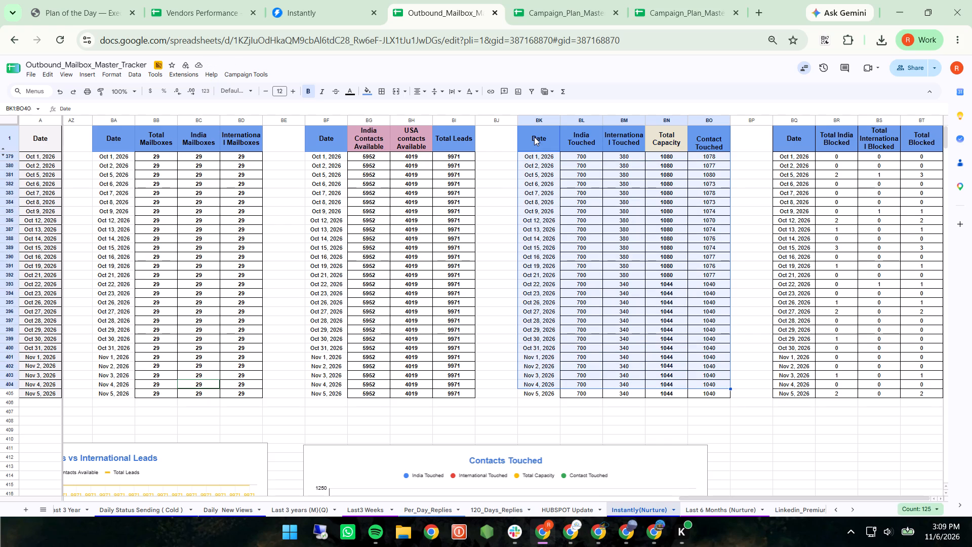
key(shift+Down)
key(shift+Down)
key(shift+Up)
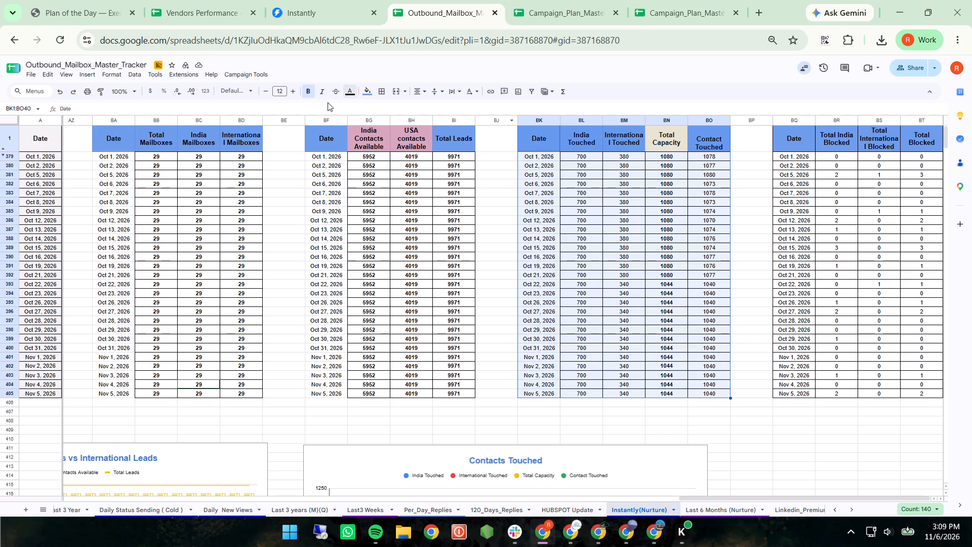
drag(380, 91, 389, 111)
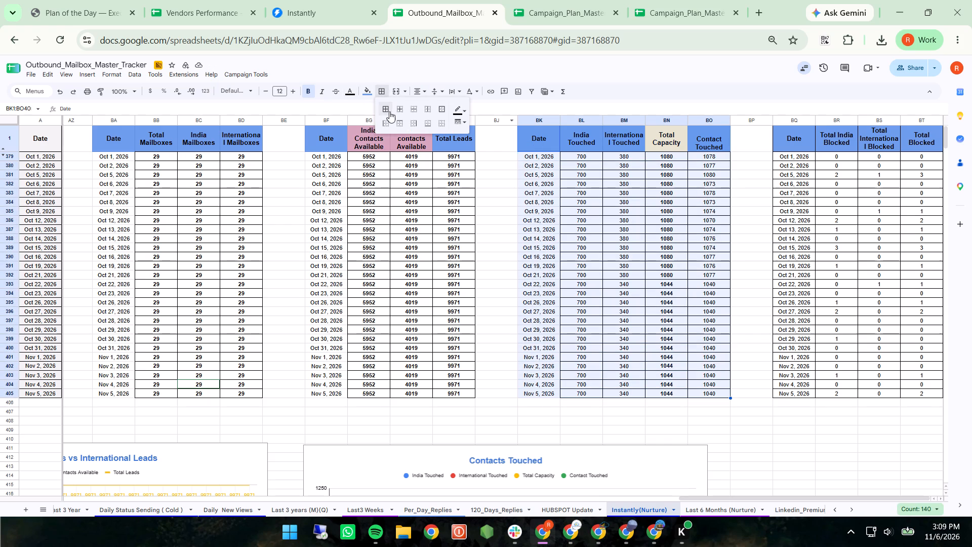
drag(389, 111, 384, 105)
click(384, 105)
Apply all borders to the available-contacts table BF1:BI405, from its Date header to the Nov 5, 2026 row.
click(337, 134)
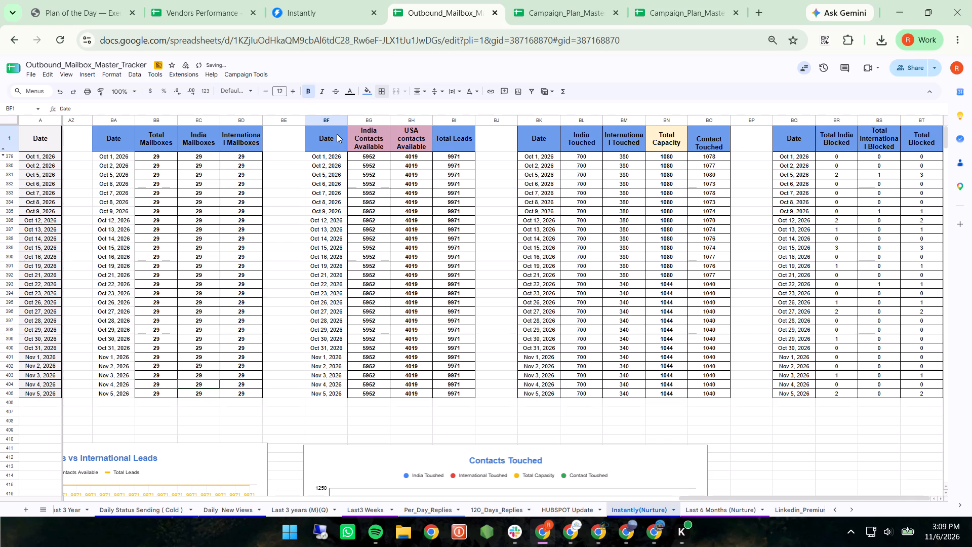
key(shift+Right)
key(shift+Right)
key(shift+Right)
key(shift+Down)
key(shift+Down)
key(shift+Down)
key(shift+Down)
key(shift+Down)
key(shift+Down)
key(shift+Down)
key(shift+Down)
key(shift+Down)
key(shift+Down)
key(shift+Down)
key(shift+Down)
key(shift+Down)
key(shift+Down)
key(shift+Down)
key(shift+Down)
key(shift+Down)
key(shift+Down)
key(shift+Down)
key(shift+Down)
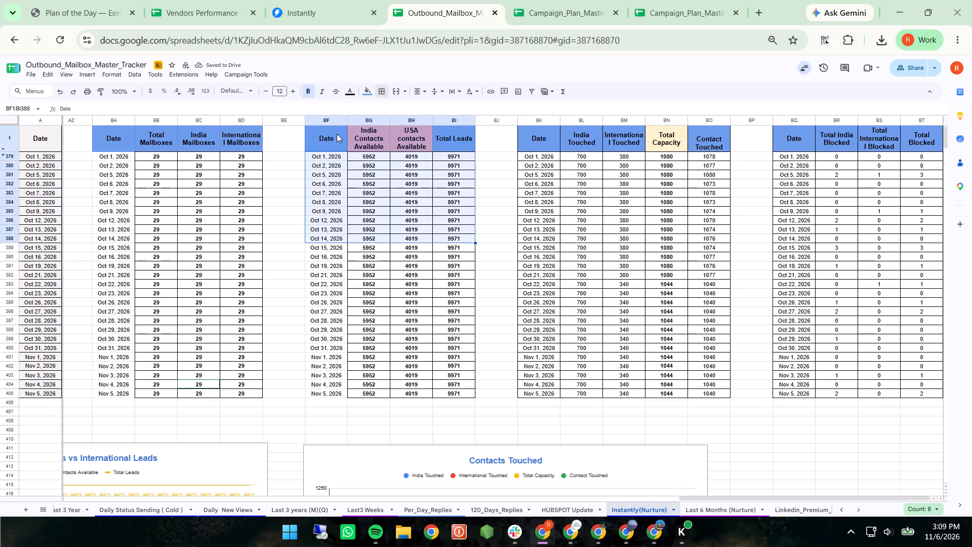
key(shift+Down)
key(shift+Up)
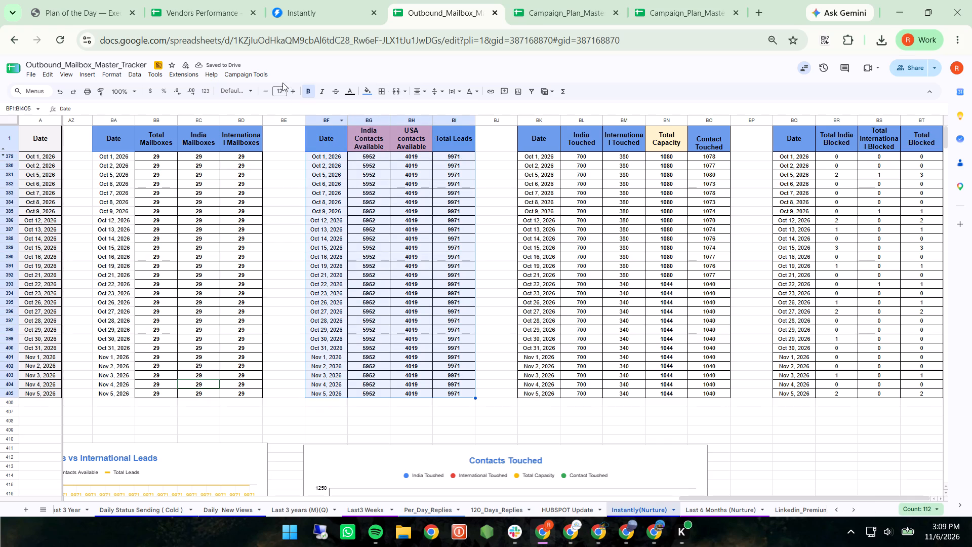
drag(380, 87, 380, 105)
click(380, 105)
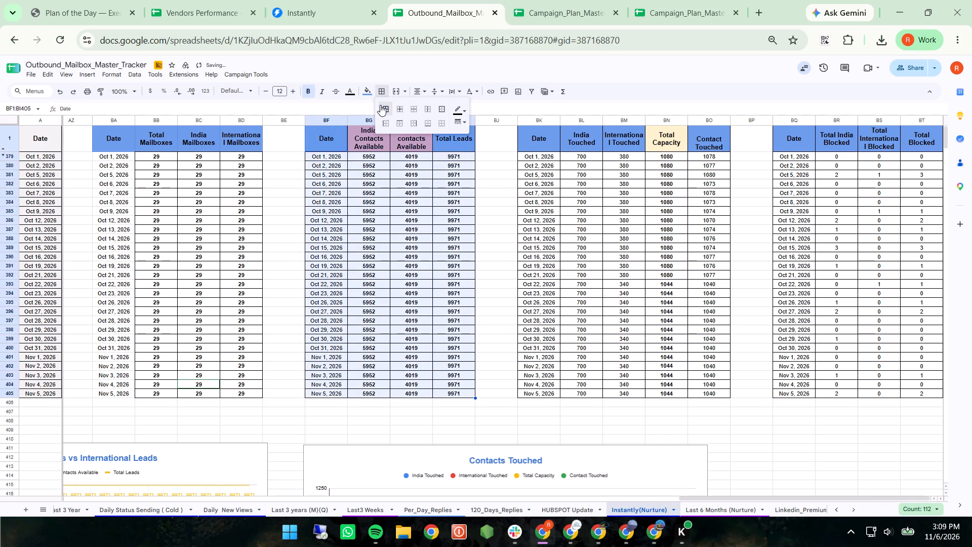
Apply all borders to the mailbox-count table BA1:BD405, from its Date header to the Nov 5, 2026 row.
scroll(247, 144, right, 2)
click(214, 139)
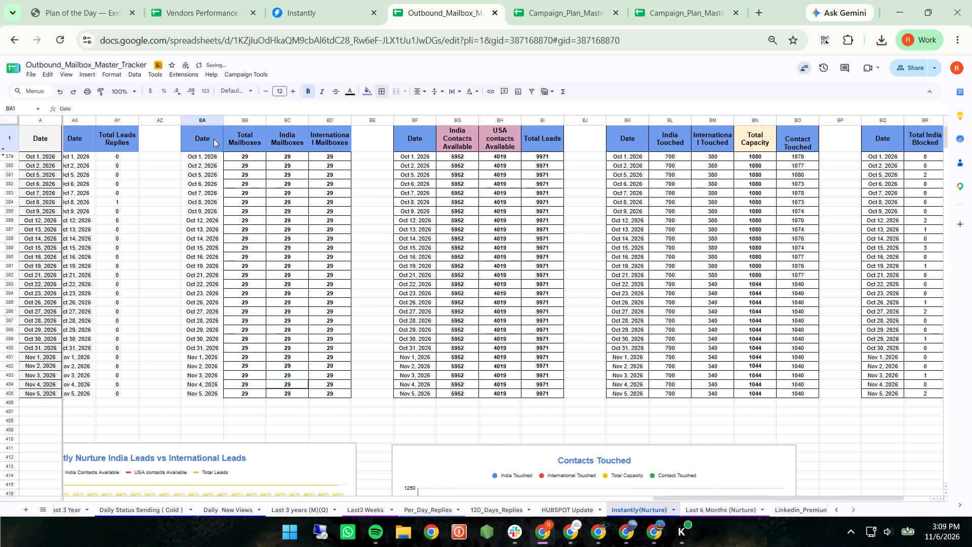
key(shift+Right)
key(shift+Right)
key(shift+Right)
key(shift+Right)
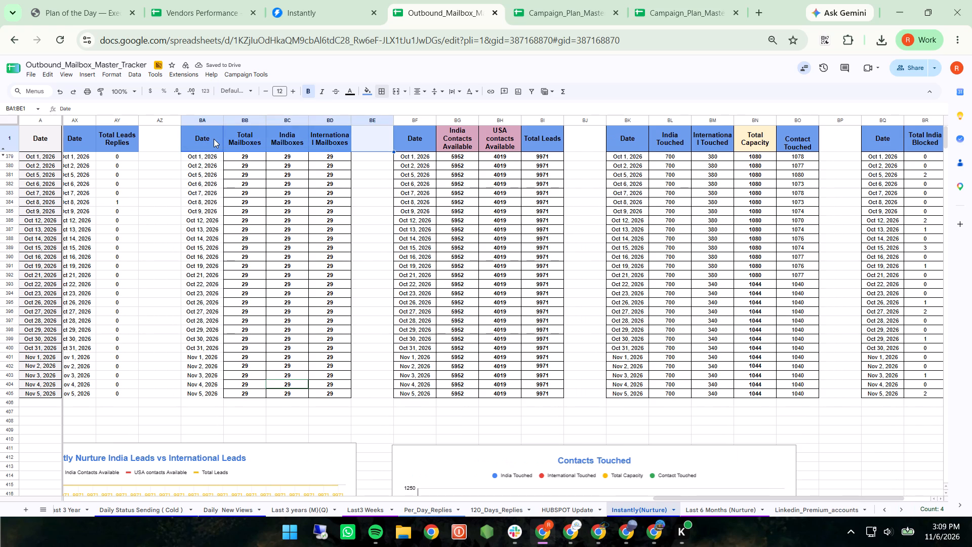
key(shift+Left)
key(shift+Down)
key(shift+Down)
key(shift+Down)
key(shift+Down)
key(shift+Down)
key(shift+Down)
key(shift+Down)
key(shift+Down)
key(shift+Down)
key(shift+Down)
key(shift+Down)
key(shift+Down)
key(shift+Down)
key(shift+Down)
key(shift+Down)
key(shift+Down)
key(shift+Down)
key(shift+Down)
key(shift+Down)
key(shift+Down)
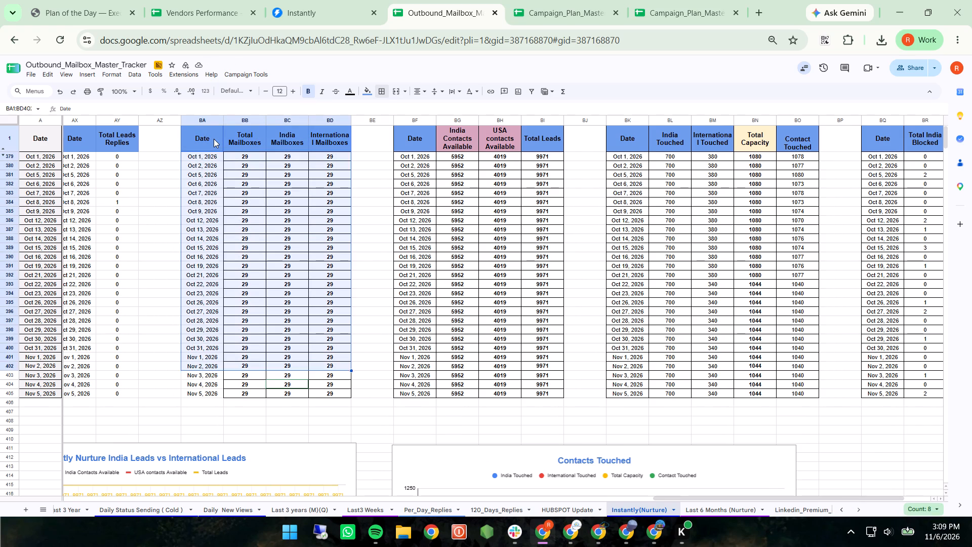
key(shift+Down)
key(shift+Down)
key(shift+Down)
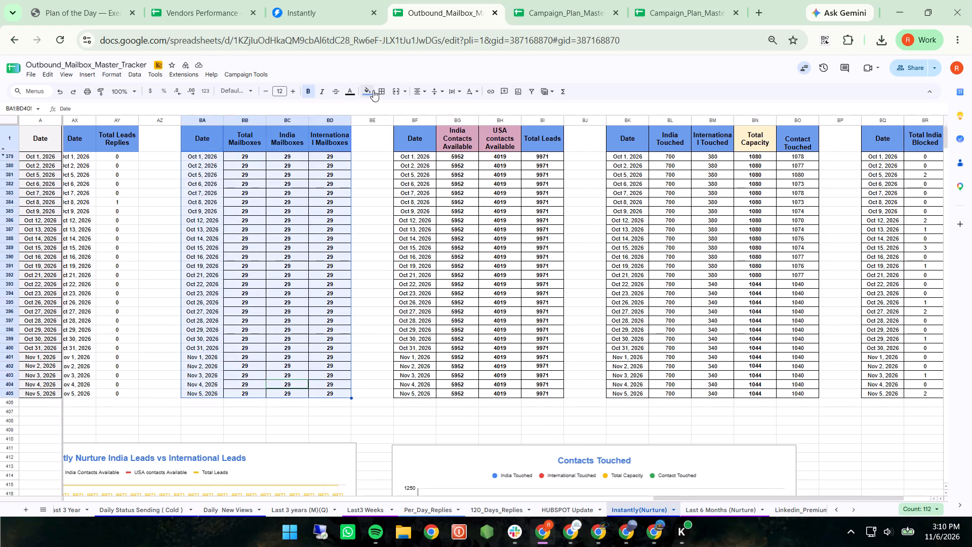
click(380, 92)
click(382, 111)
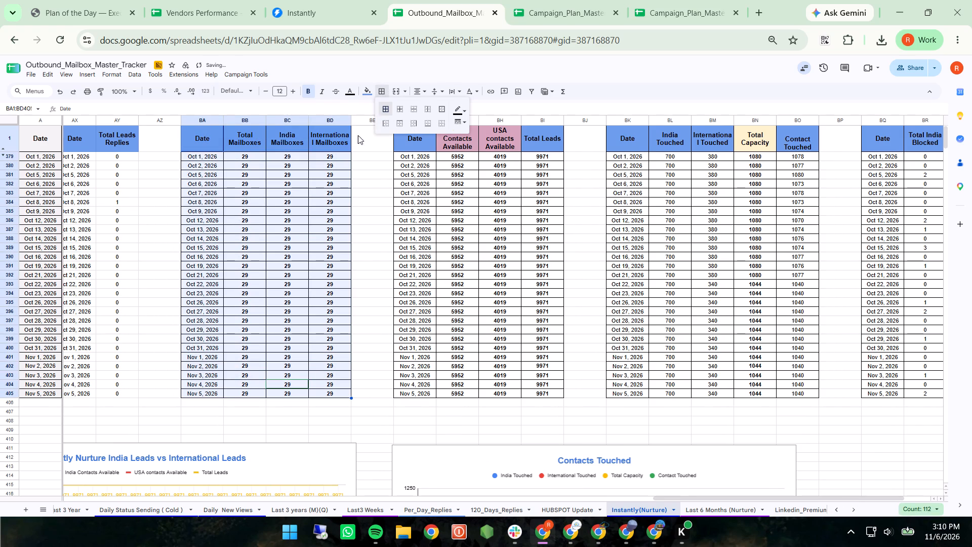
Apply all borders to the Total Leads Replies table AX1:AY405, including its Date column.
scroll(304, 180, right, 3)
click(286, 136)
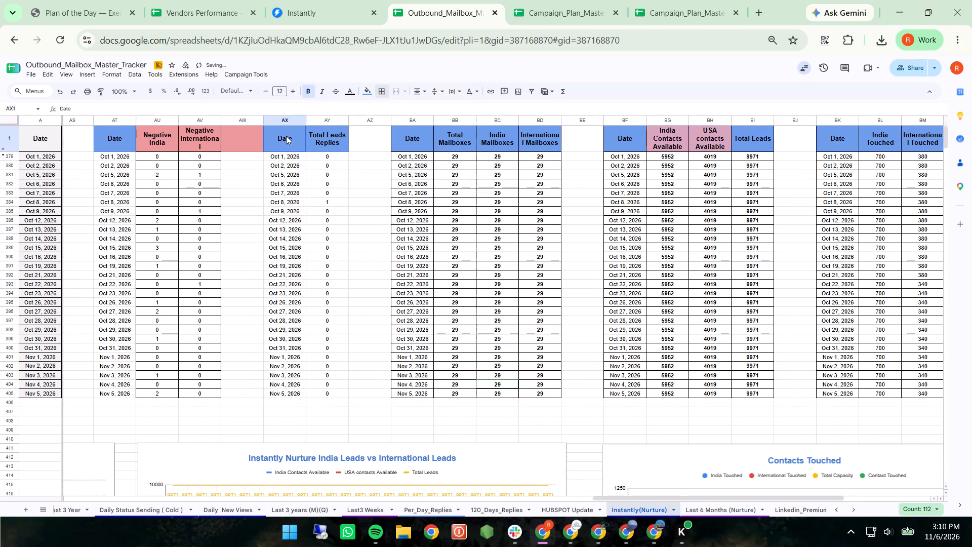
key(shift+Right)
key(shift+Down)
key(shift+Down)
key(shift+Down)
key(shift+Down)
key(shift+Down)
key(shift+Down)
key(shift+Down)
key(shift+Down)
key(shift+Down)
key(shift+Down)
key(shift+Down)
key(shift+Down)
key(shift+Down)
key(shift+Down)
key(shift+Down)
key(shift+Down)
key(shift+Down)
key(shift+Down)
key(shift+Down)
key(shift+Down)
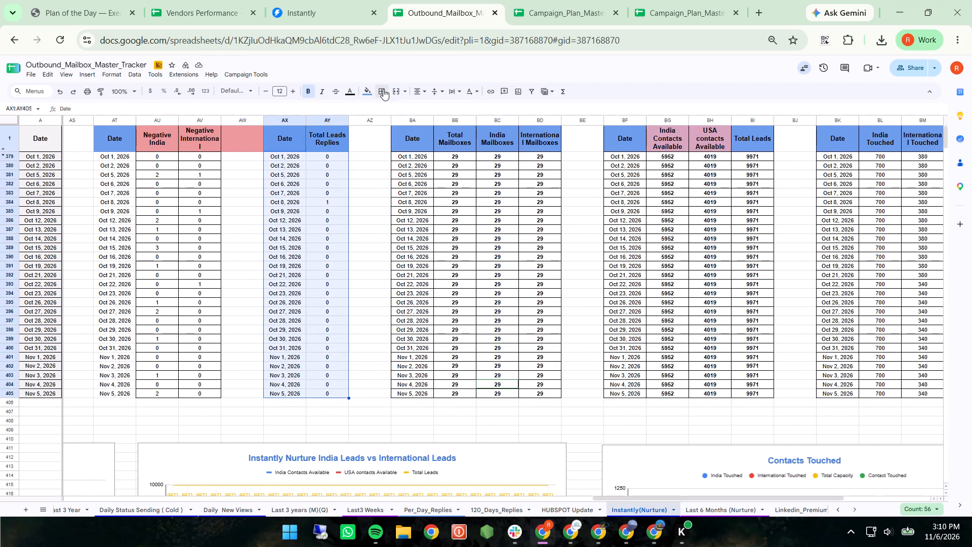
drag(383, 89, 399, 106)
click(387, 108)
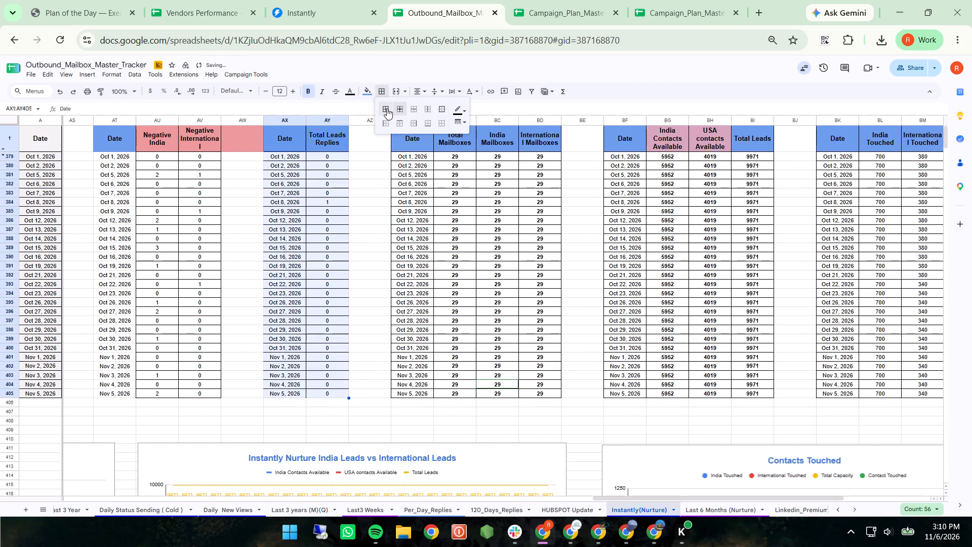
Remove the red fill from the empty header cell AW1 by painting on the plain format of AW379.
scroll(367, 196, right, 2)
click(349, 156)
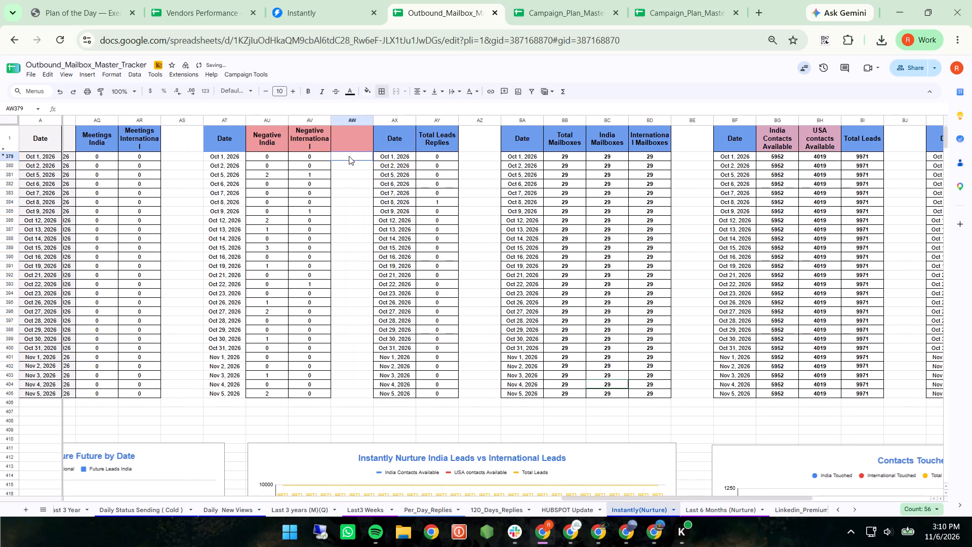
click(102, 90)
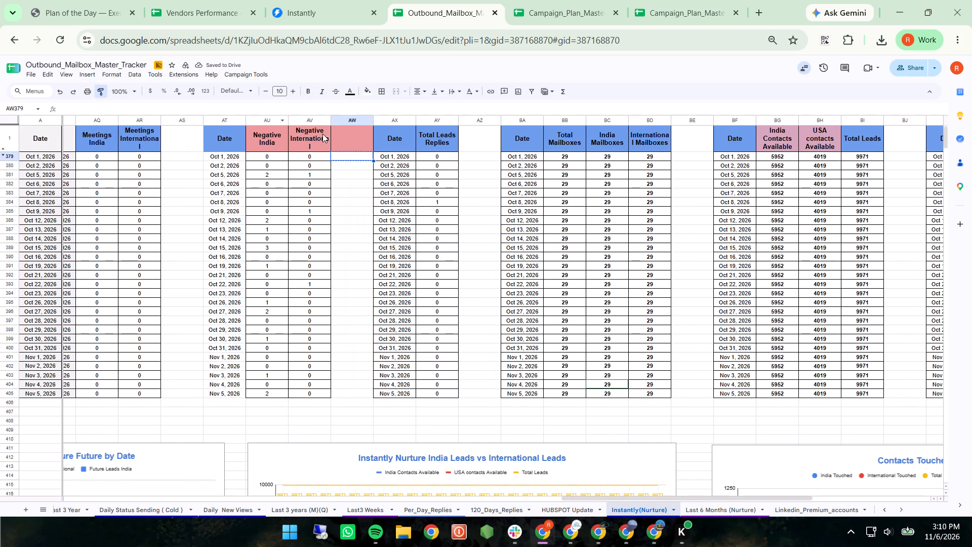
click(345, 135)
Apply all borders to the negative-replies table AT1:AV405, from its Date header to the Nov 5, 2026 row.
click(228, 140)
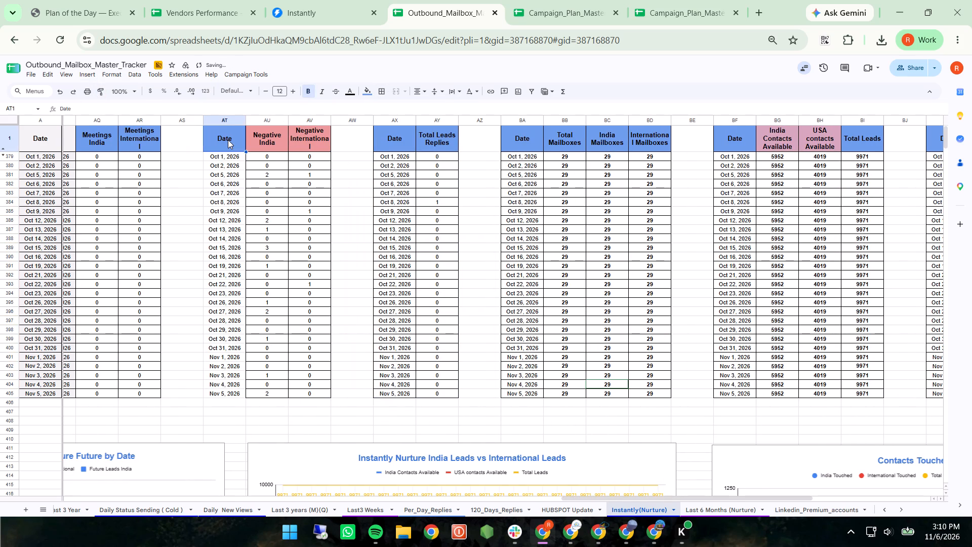
key(shift+Right)
key(shift+Right)
key(shift+Down)
key(shift+Down)
key(shift+Down)
key(shift+Down)
key(shift+Down)
key(shift+Down)
key(shift+Down)
key(shift+Down)
key(shift+Down)
key(shift+Down)
key(shift+Down)
key(shift+Down)
key(shift+Down)
key(shift+Down)
key(shift+Down)
key(shift+Down)
key(shift+Down)
key(shift+Down)
key(shift+Down)
key(shift+Down)
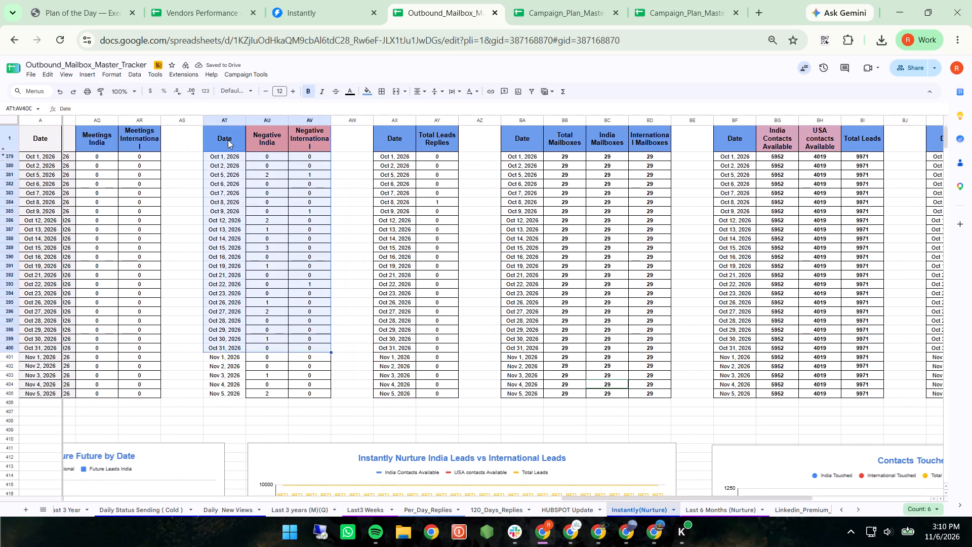
click(378, 93)
click(380, 106)
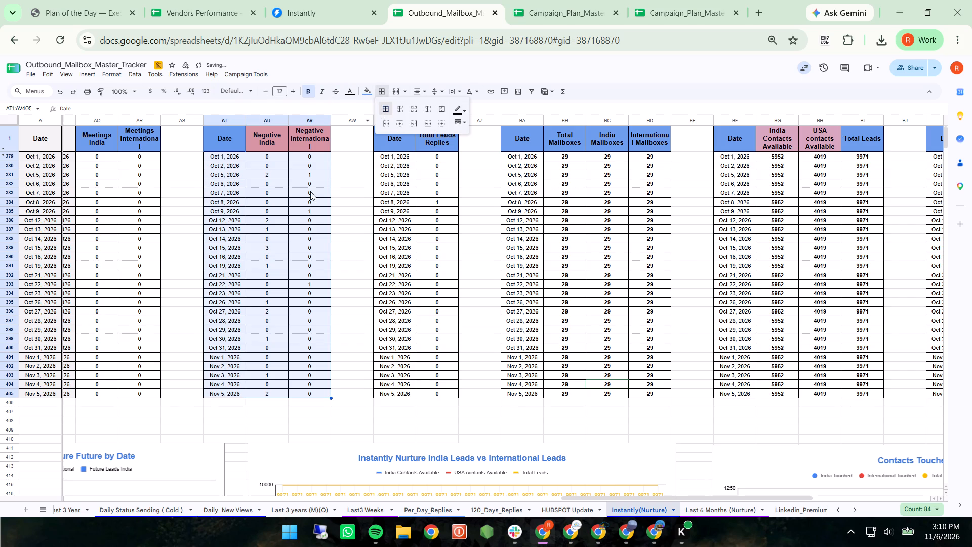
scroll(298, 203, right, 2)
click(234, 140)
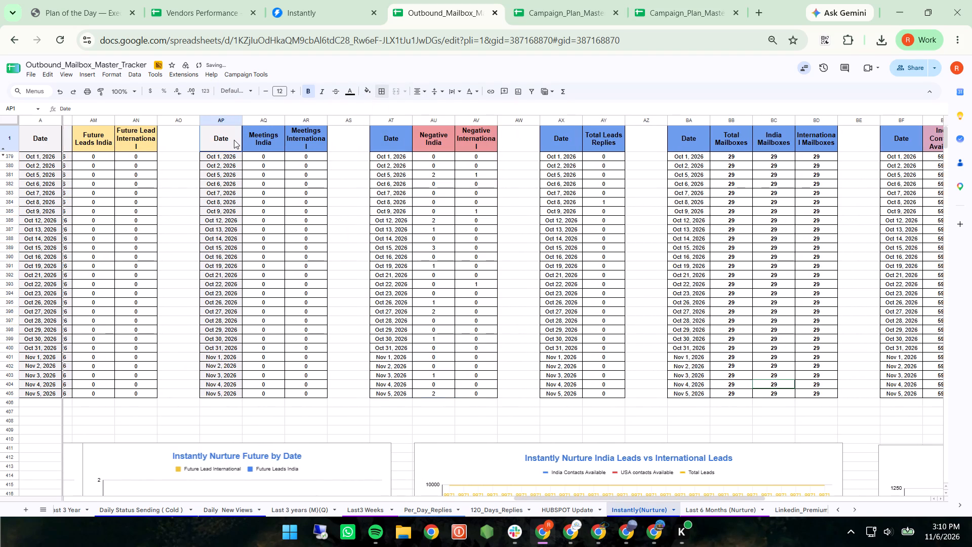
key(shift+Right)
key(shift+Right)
Widen columns AJ and AN so the Positive International and Future Lead International headers fit without breaking the word International.
scroll(234, 140, right, 3)
scroll(304, 126, right, 2)
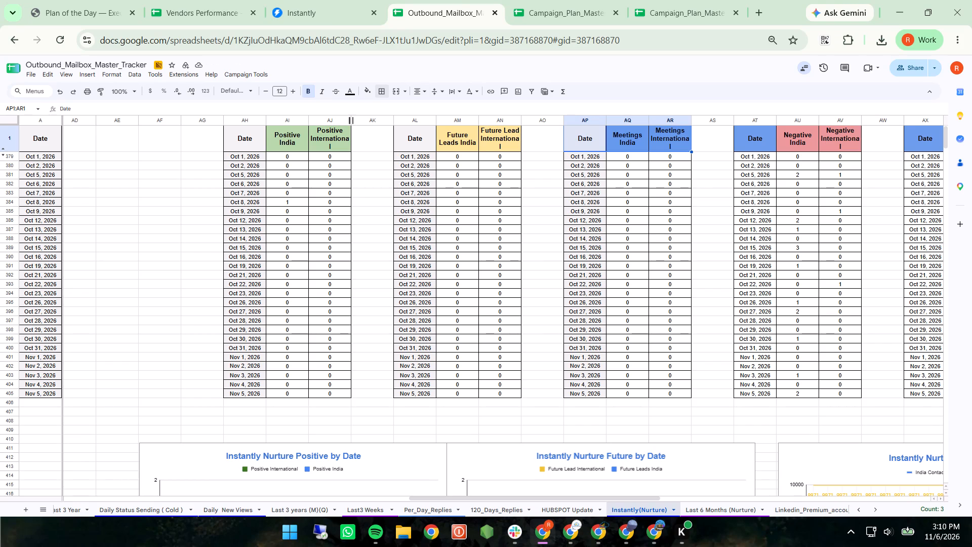
click(352, 118)
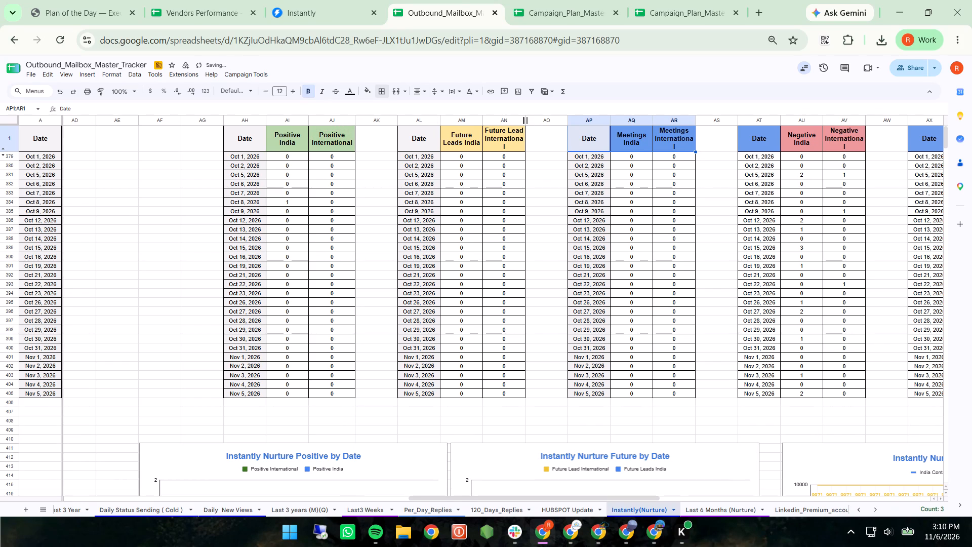
click(525, 119)
scroll(529, 119, left, 1)
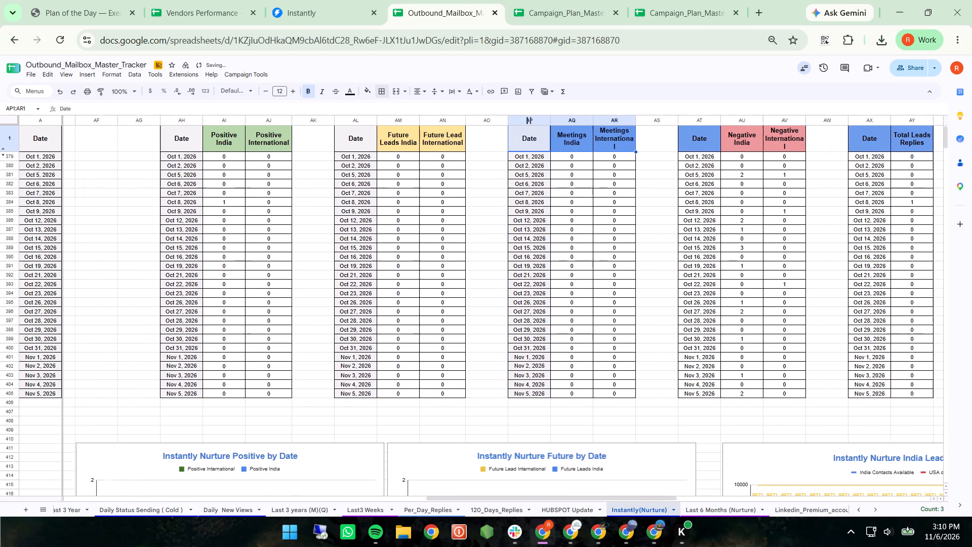
Widen columns AR and AV so the Meetings International and Negative International headers fit without breaking the word International.
scroll(529, 119, left, 2)
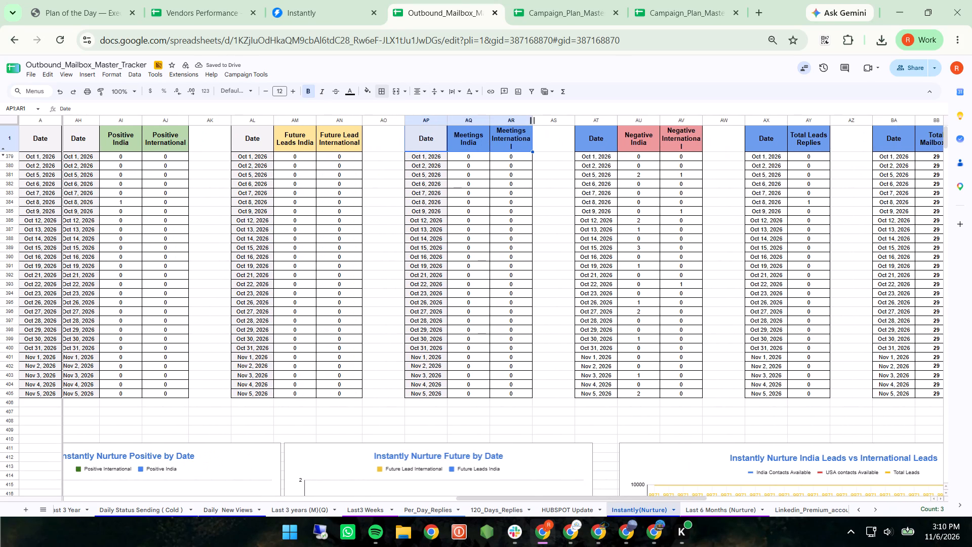
drag(533, 121, 538, 122)
scroll(538, 122, left, 1)
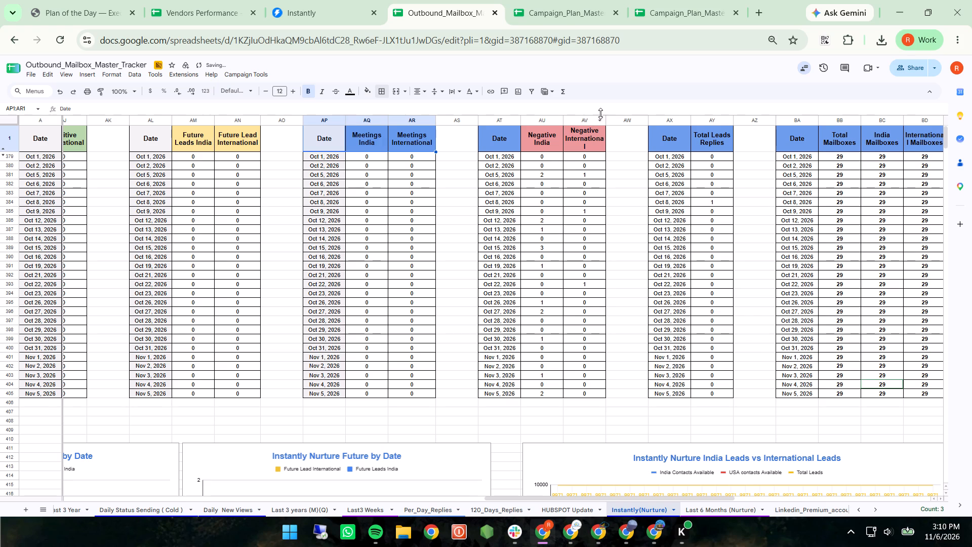
drag(605, 119, 613, 118)
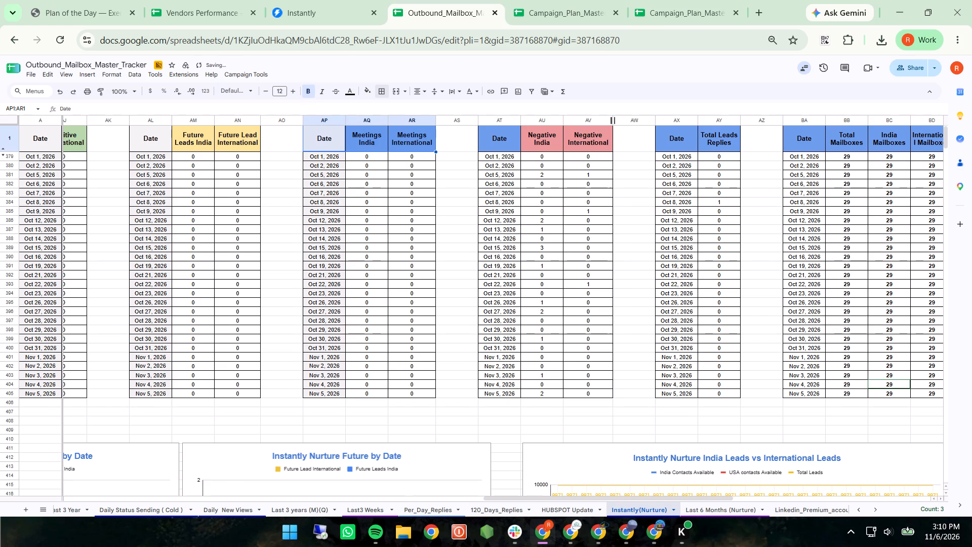
Widen columns BD, BM and BS so the International Mailboxes, International Touched and Total International Blocked headers fit without breaking the word International.
scroll(613, 118, left, 4)
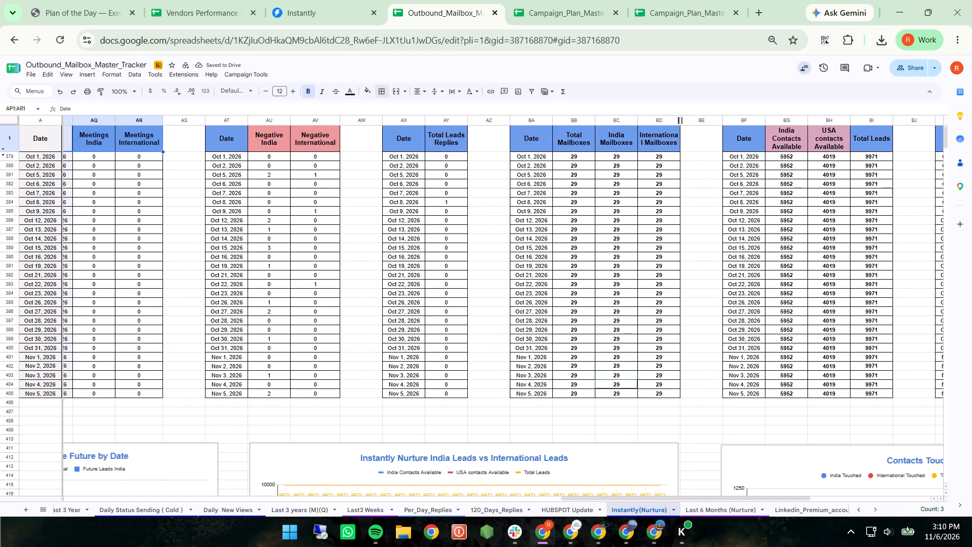
click(679, 119)
scroll(682, 119, left, 2)
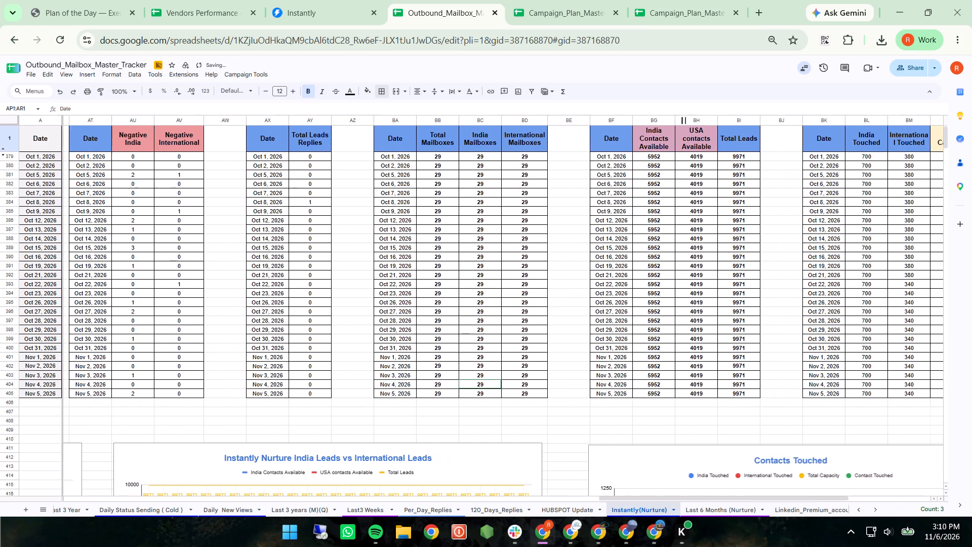
scroll(682, 119, left, 4)
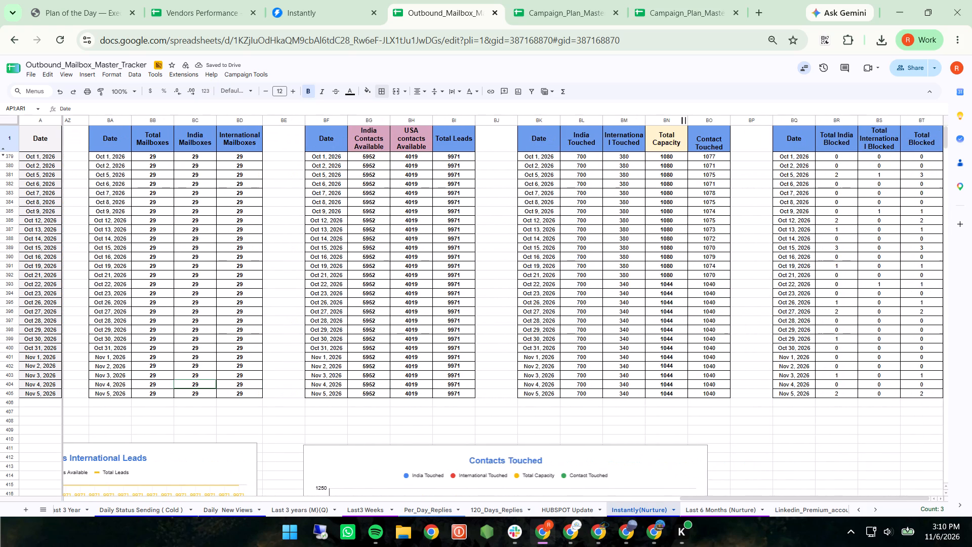
click(644, 121)
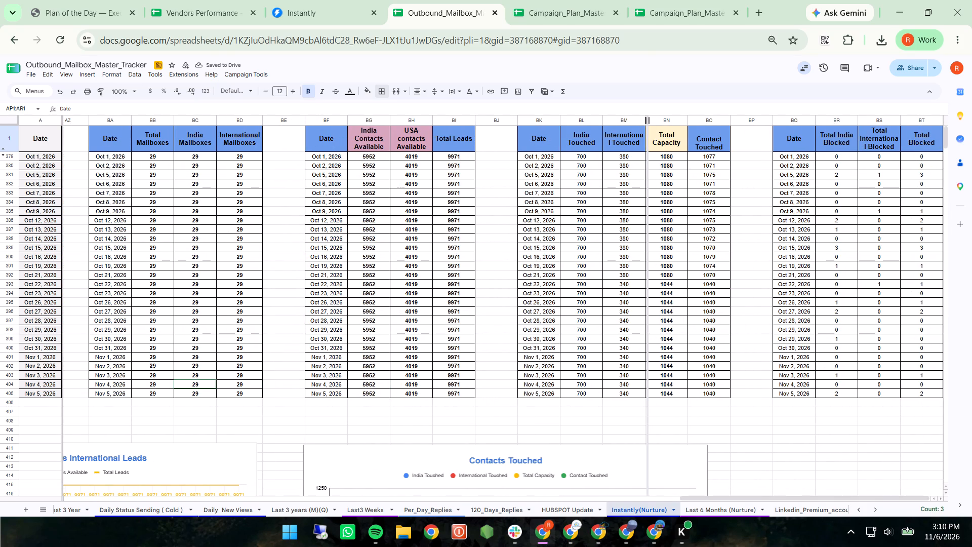
scroll(647, 121, left, 1)
scroll(795, 165, left, 1)
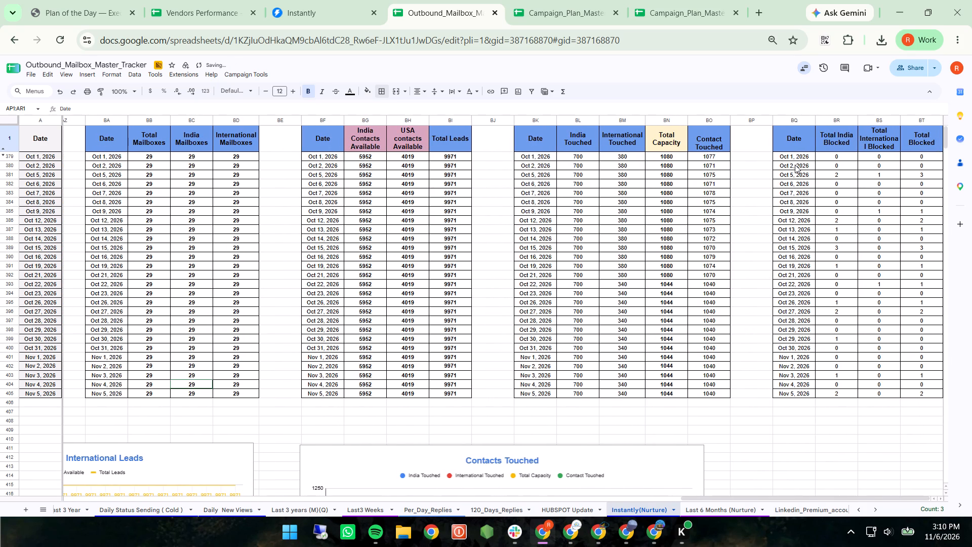
scroll(795, 165, left, 1)
drag(902, 118, 906, 120)
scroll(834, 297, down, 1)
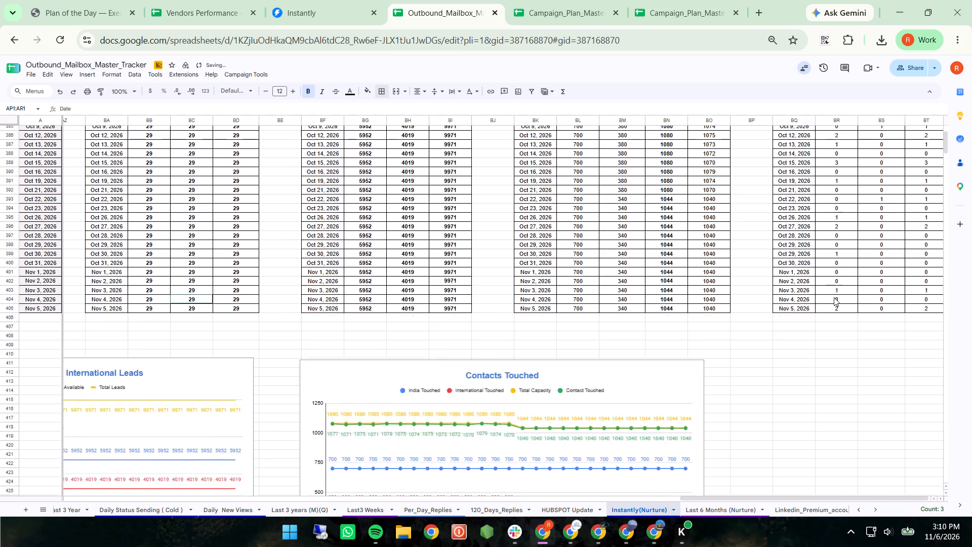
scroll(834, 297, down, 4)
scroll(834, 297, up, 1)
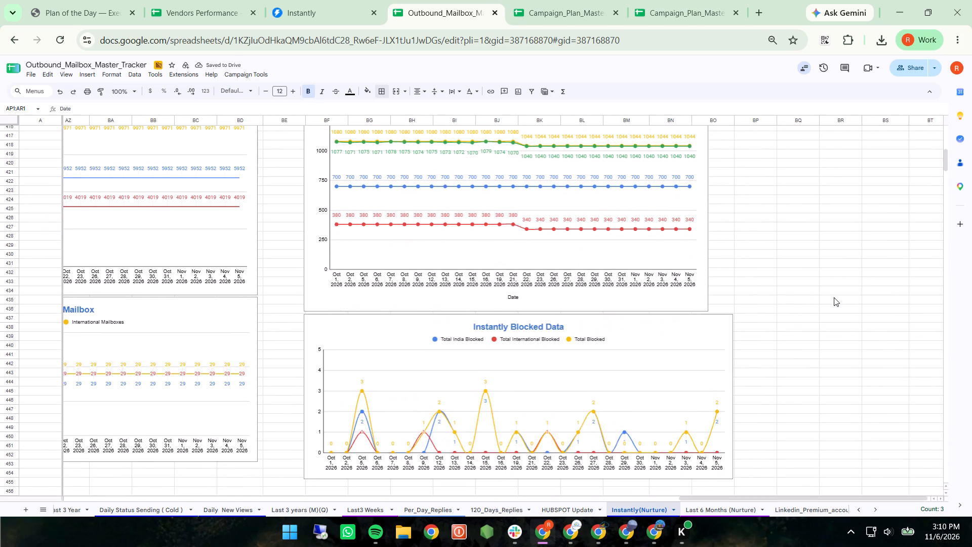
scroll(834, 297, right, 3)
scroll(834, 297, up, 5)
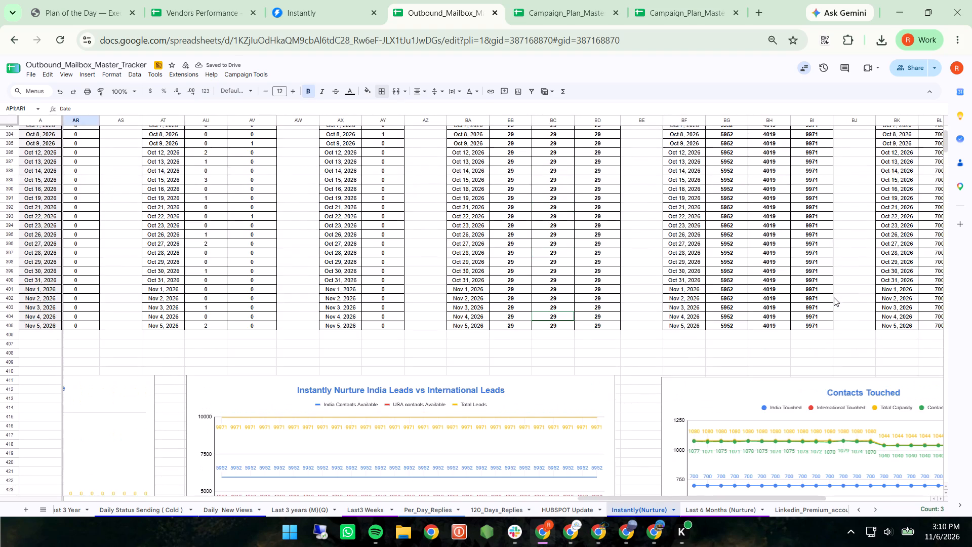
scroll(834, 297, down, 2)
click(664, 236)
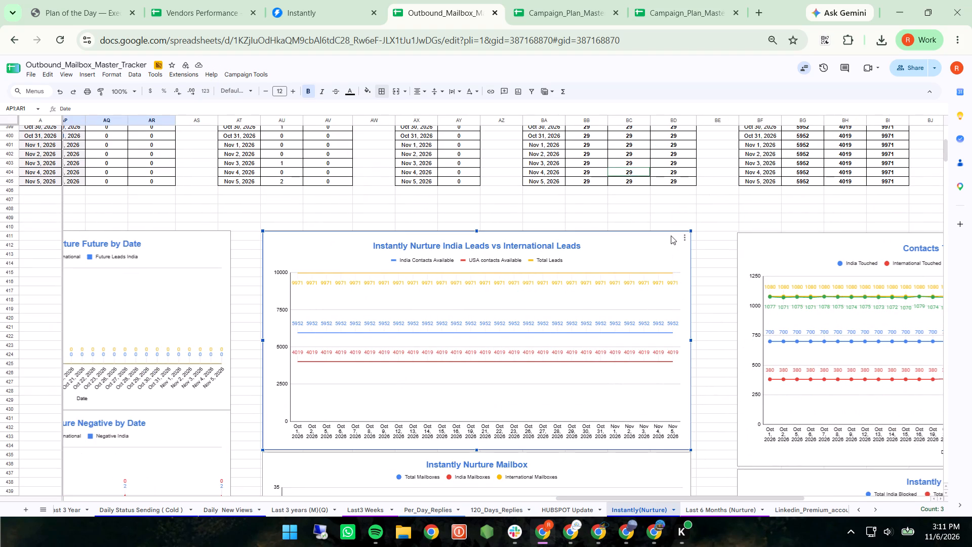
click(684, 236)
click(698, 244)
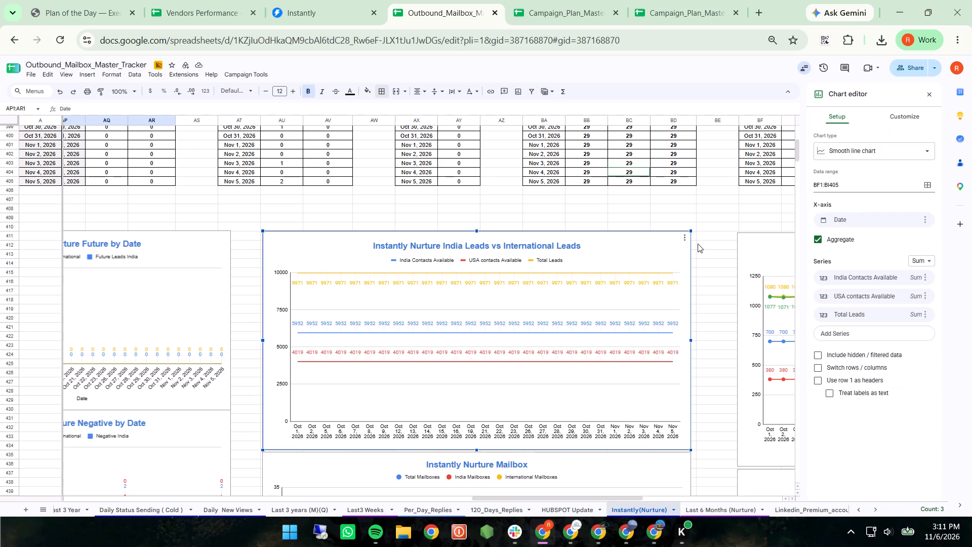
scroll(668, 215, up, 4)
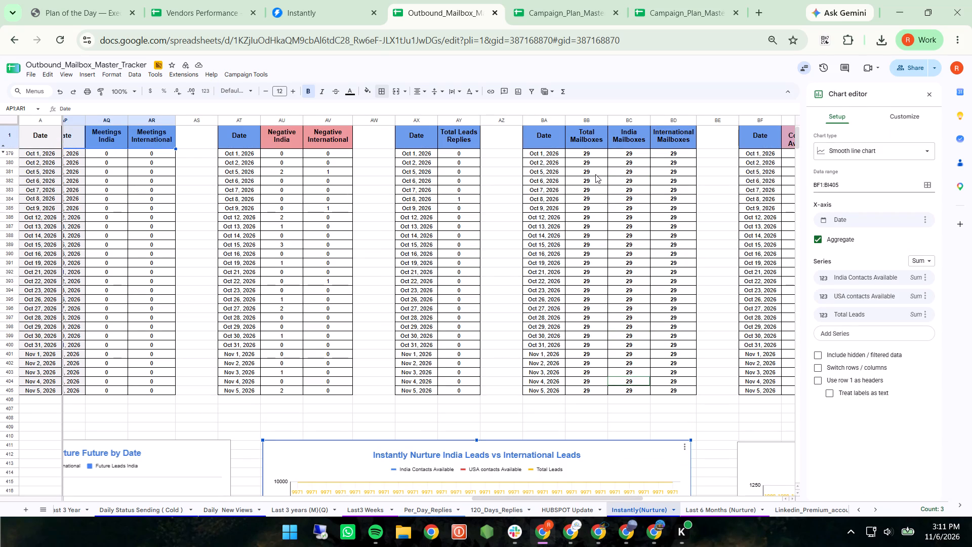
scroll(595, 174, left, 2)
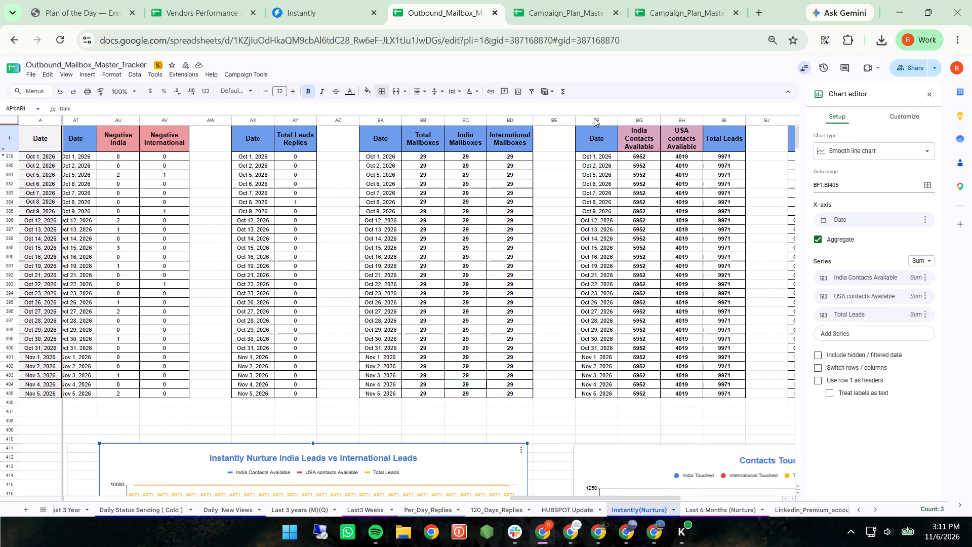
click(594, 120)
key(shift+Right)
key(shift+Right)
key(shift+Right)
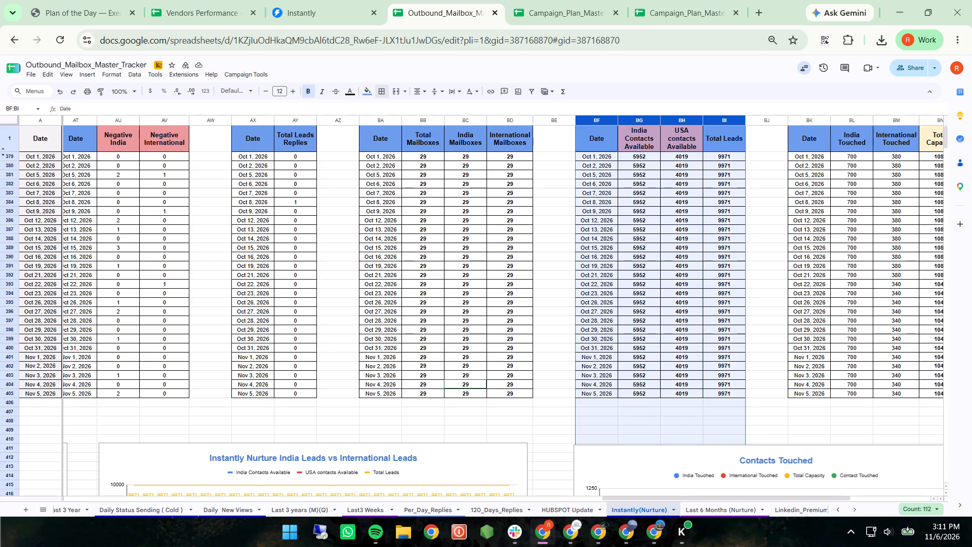
Change the Instantly Nurture India Leads vs International Leads chart's data range to the full columns BF:BI.
click(495, 446)
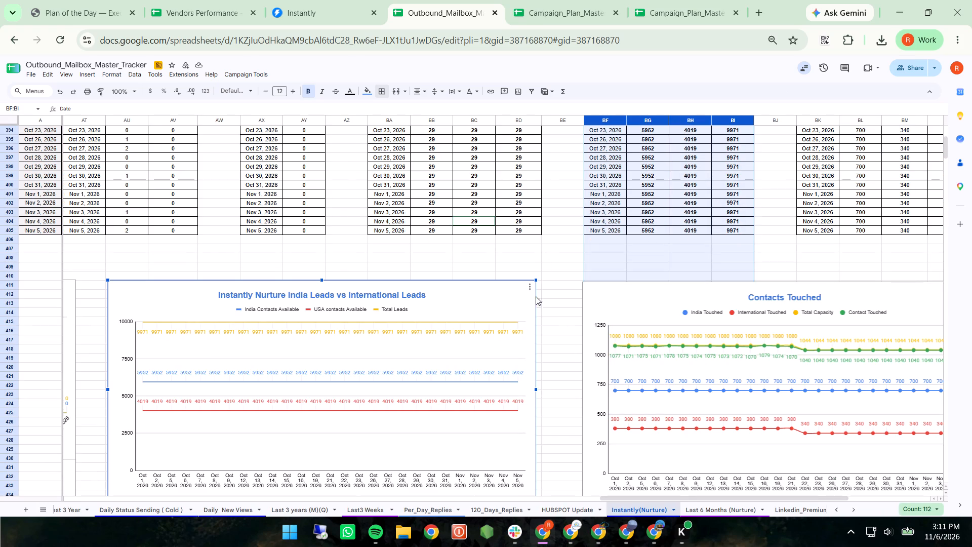
click(530, 290)
click(541, 298)
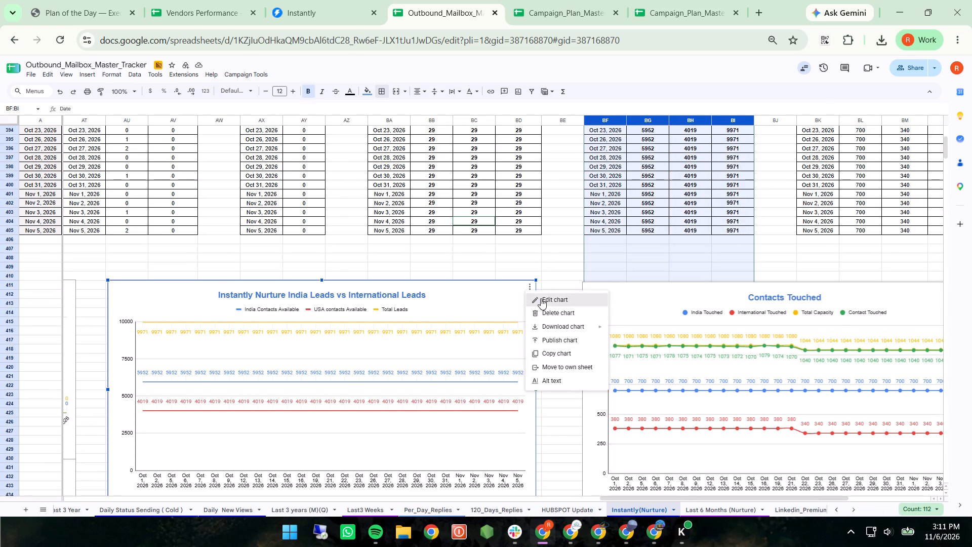
scroll(541, 298, up, 6)
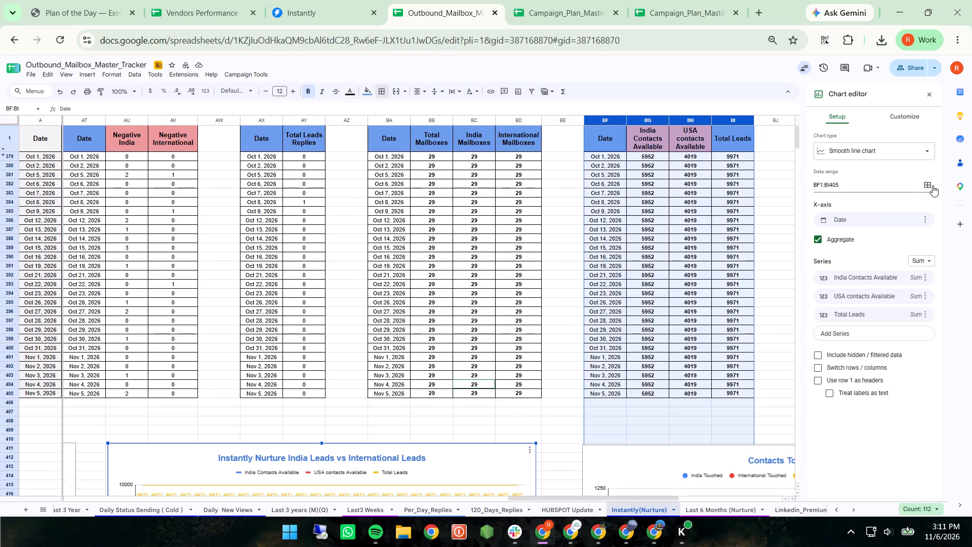
click(927, 183)
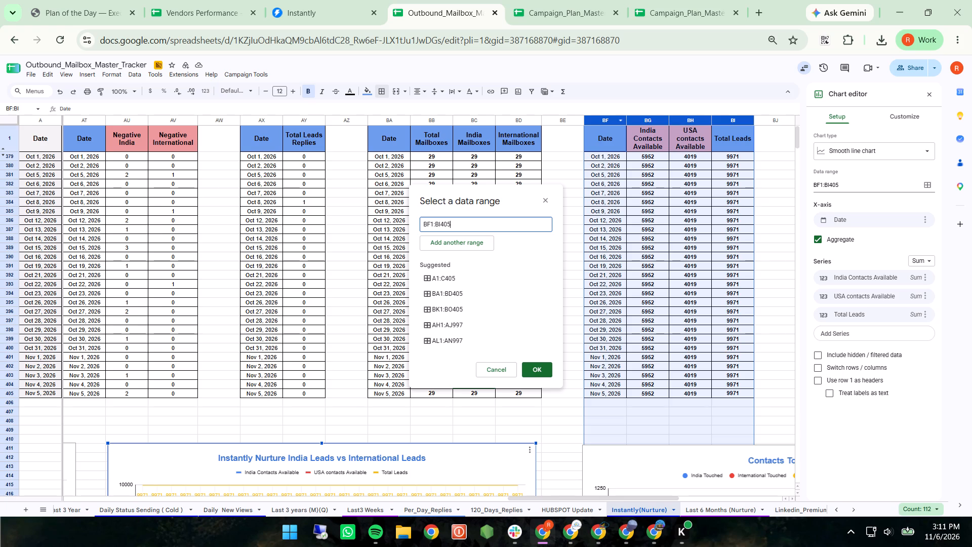
click(612, 120)
click(608, 120)
click(500, 233)
click(497, 230)
drag(497, 230, 419, 235)
key(BackSpace)
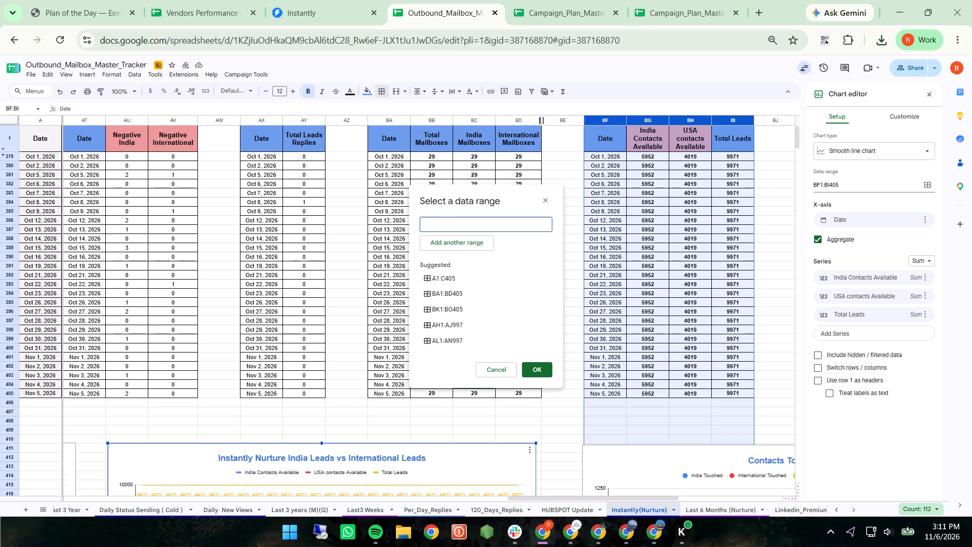
click(599, 120)
click(605, 145)
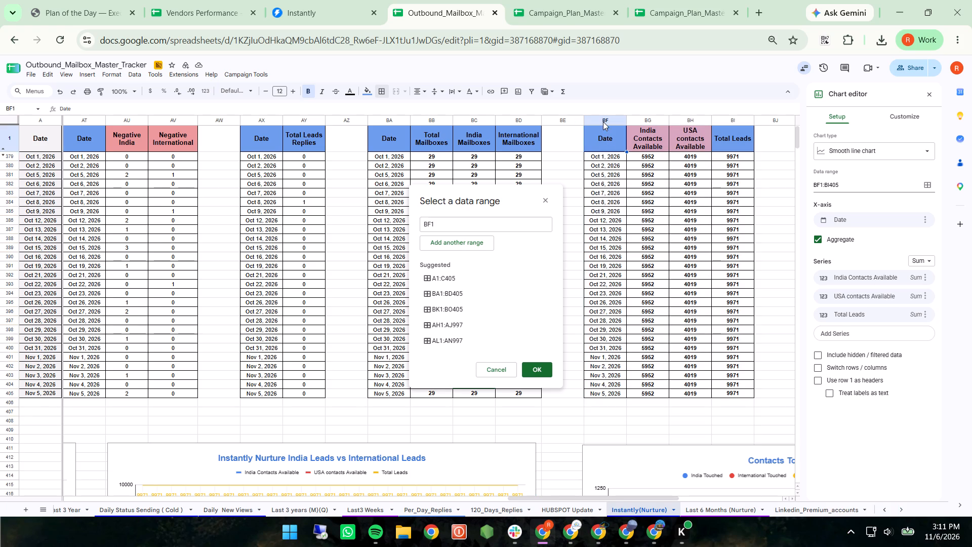
click(603, 122)
key(shift+Right)
key(shift+Right)
key(shift+Right)
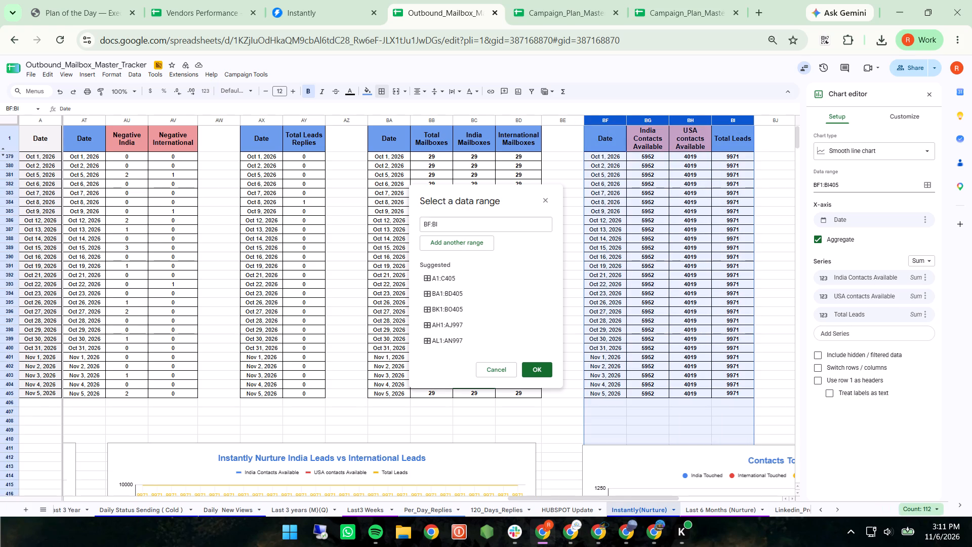
click(540, 373)
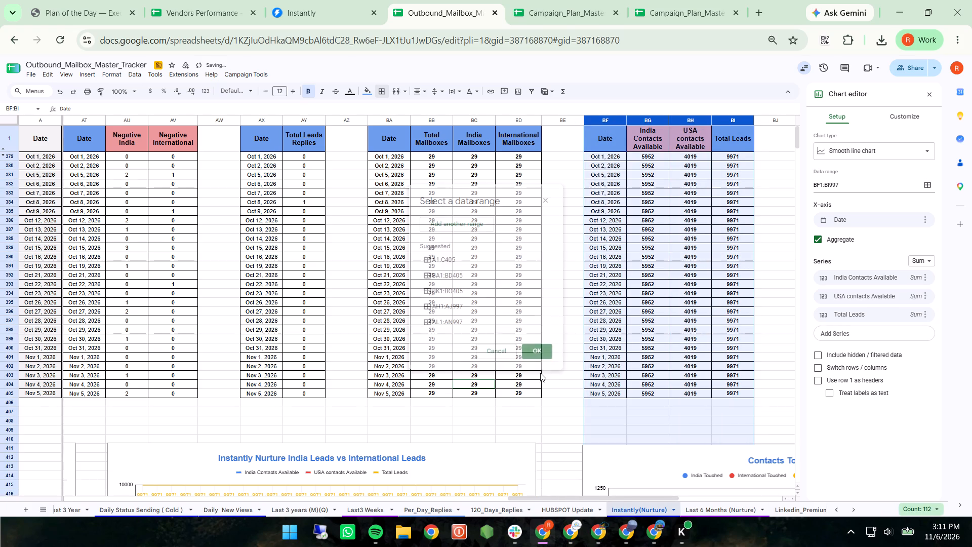
Change the Instantly Nurture Mailbox chart's data range to the full columns BA:BD.
scroll(540, 373, down, 4)
click(520, 365)
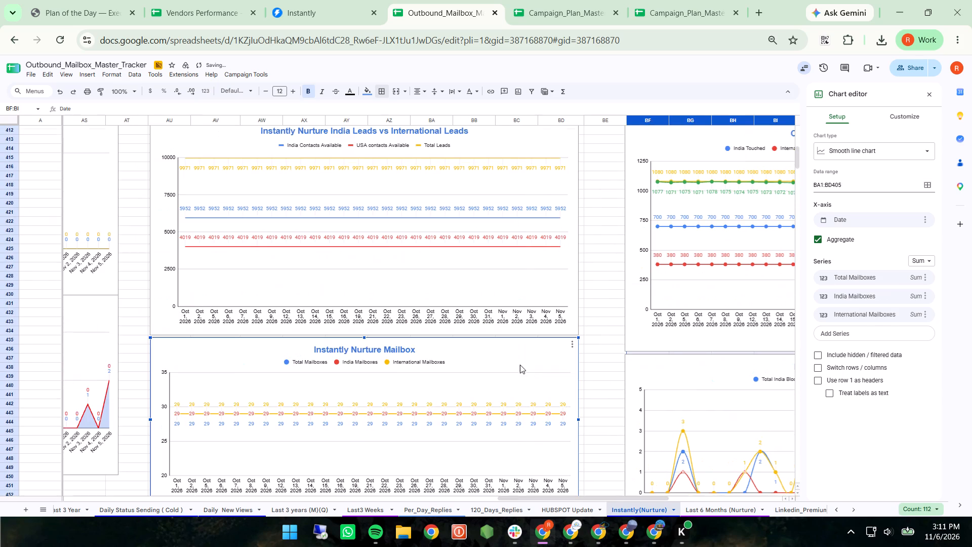
click(568, 348)
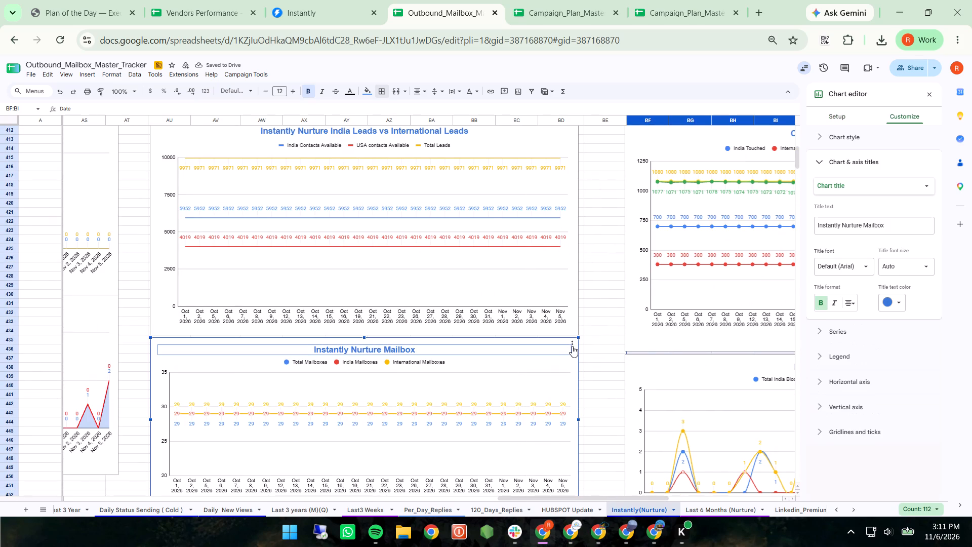
click(572, 346)
click(585, 353)
click(844, 117)
scroll(844, 117, up, 2)
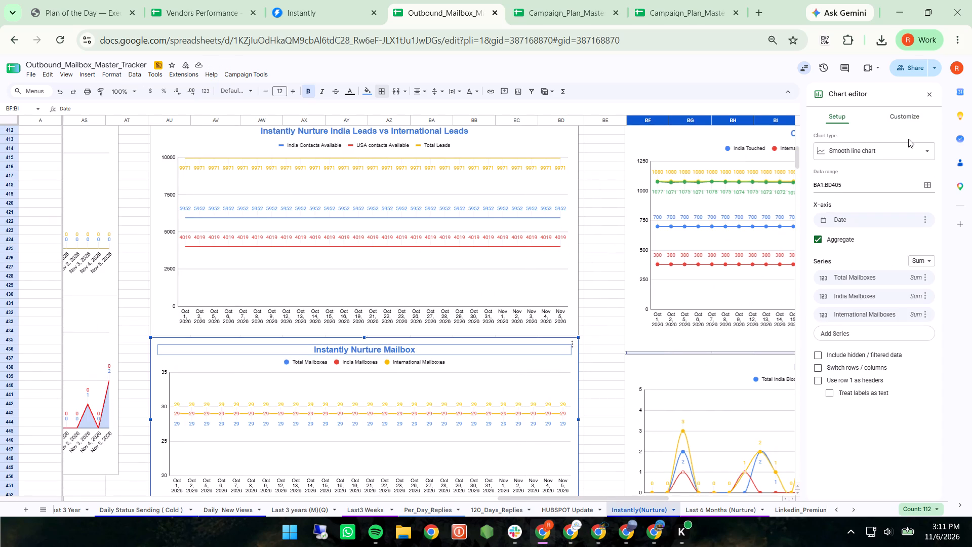
click(925, 182)
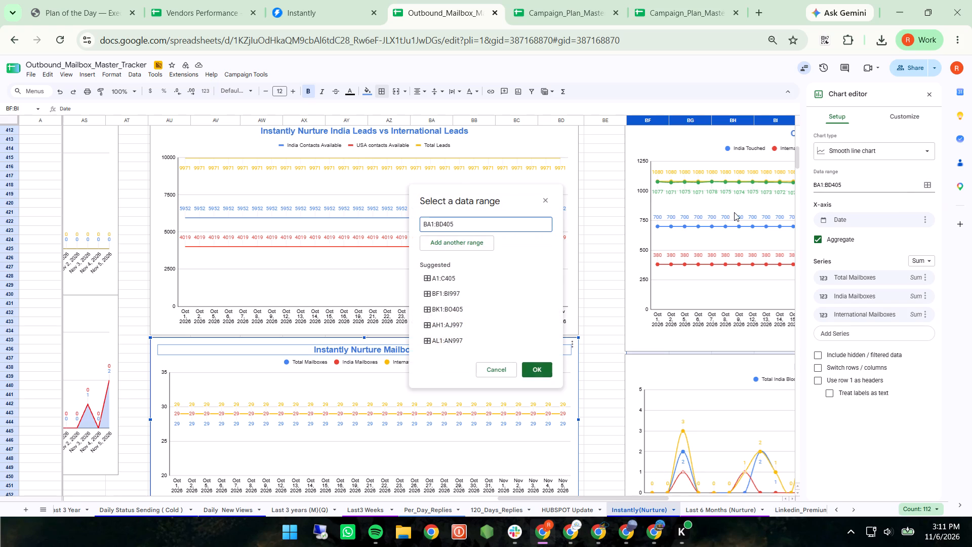
scroll(734, 212, up, 7)
scroll(734, 212, left, 2)
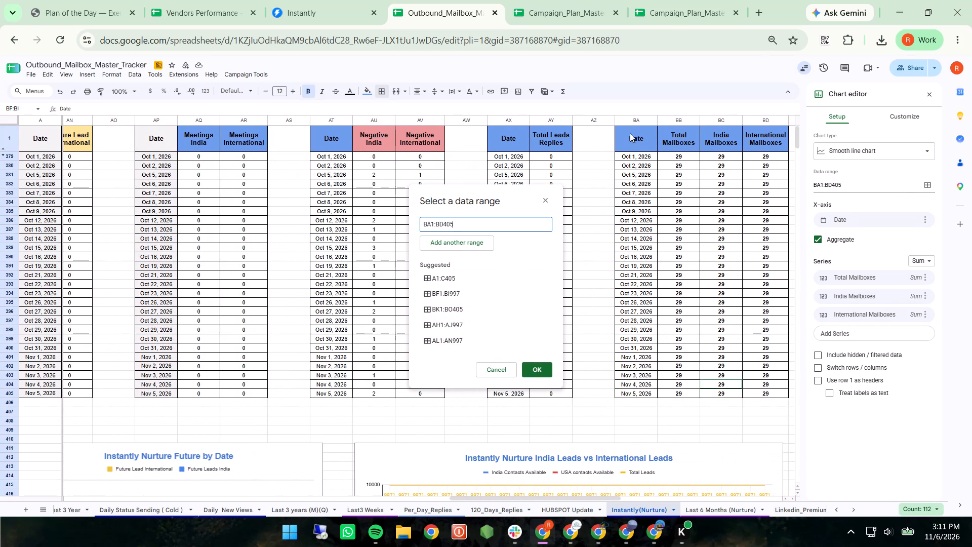
click(634, 121)
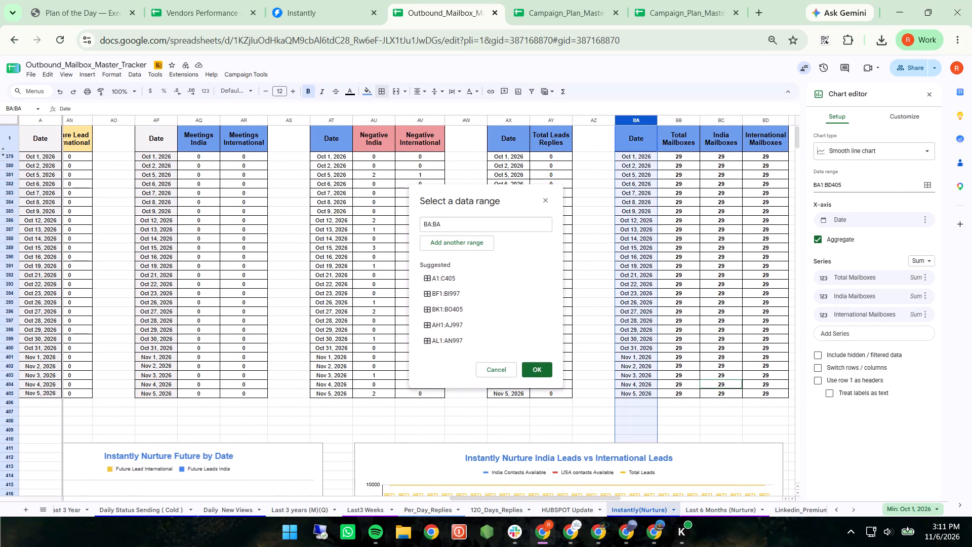
key(shift+Right)
key(shift+Right)
key(shift+Right)
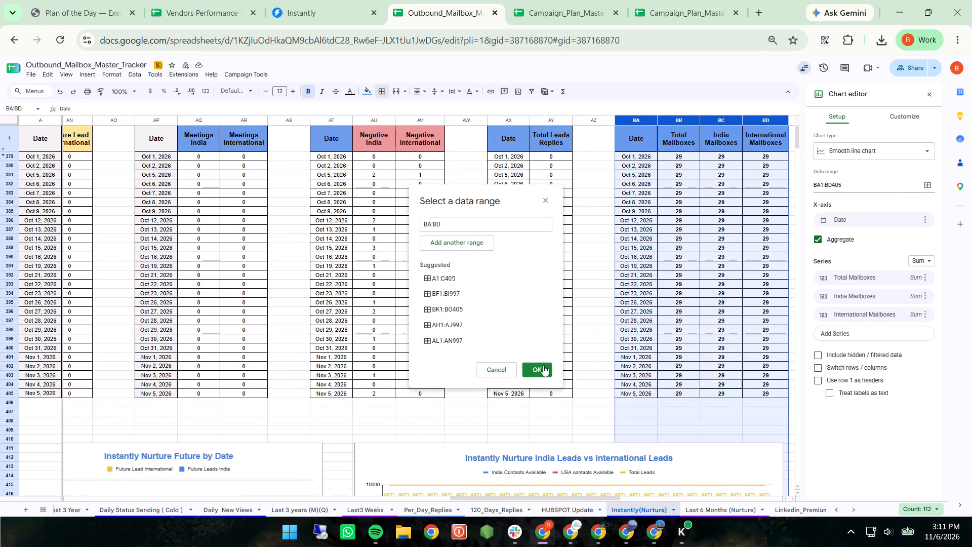
click(539, 372)
scroll(539, 372, down, 4)
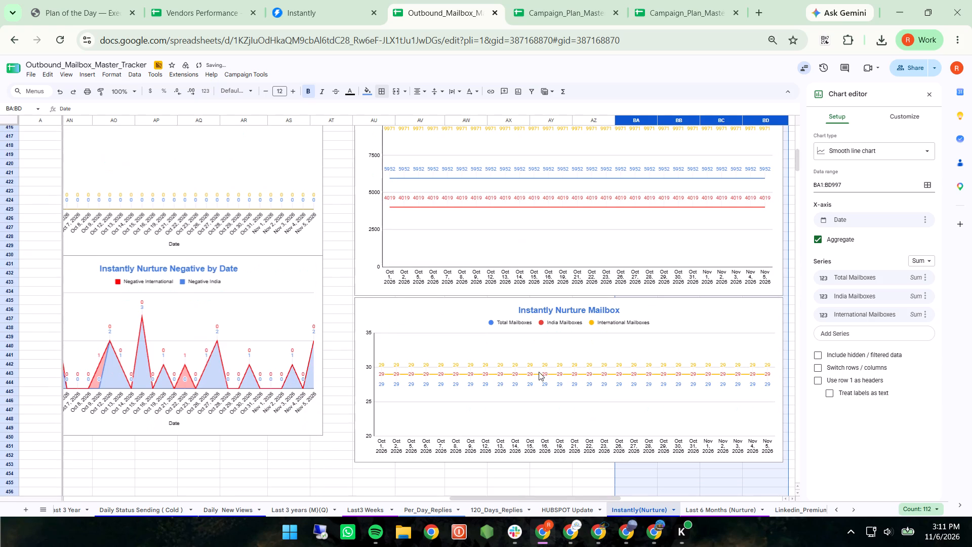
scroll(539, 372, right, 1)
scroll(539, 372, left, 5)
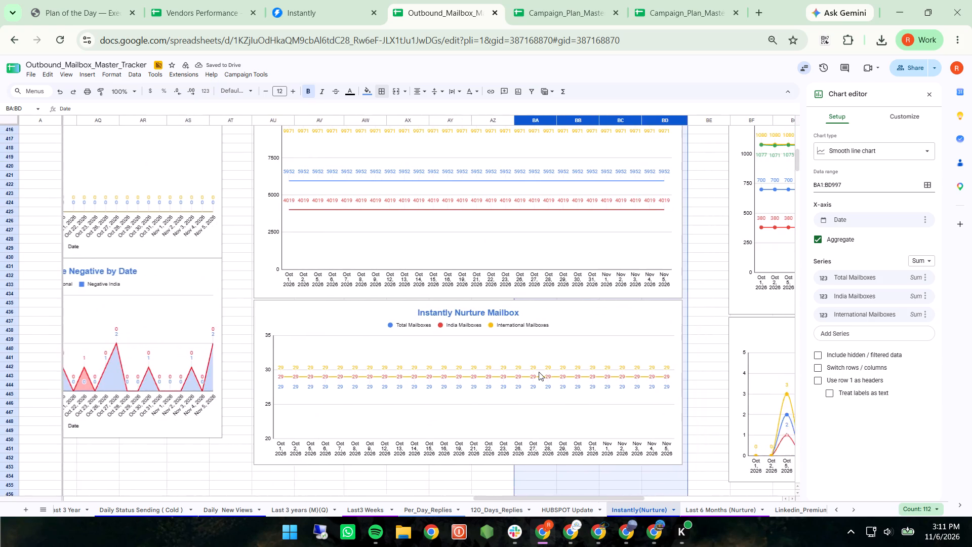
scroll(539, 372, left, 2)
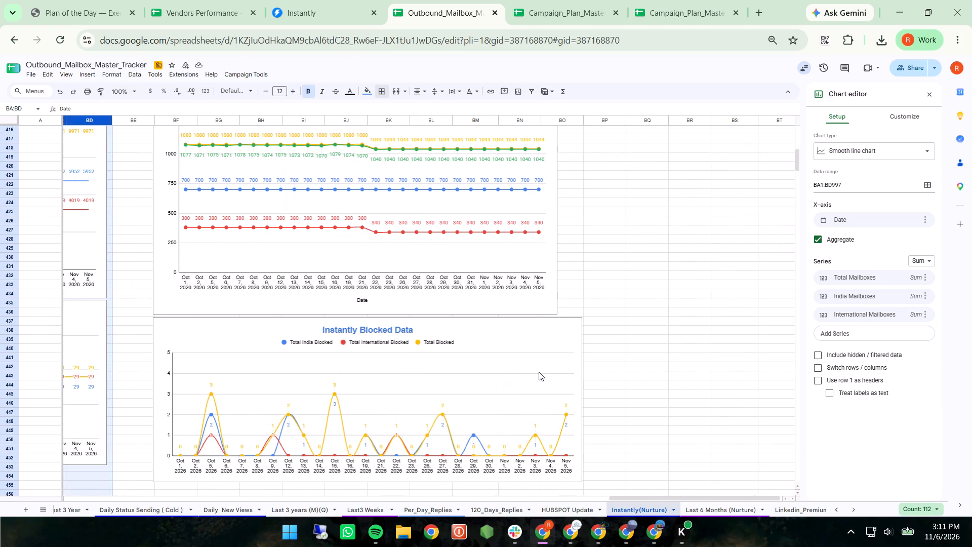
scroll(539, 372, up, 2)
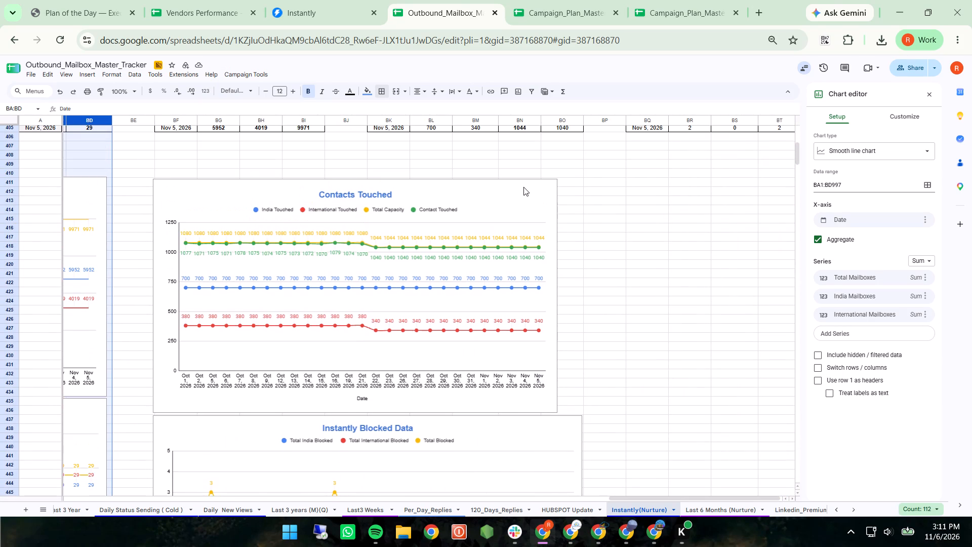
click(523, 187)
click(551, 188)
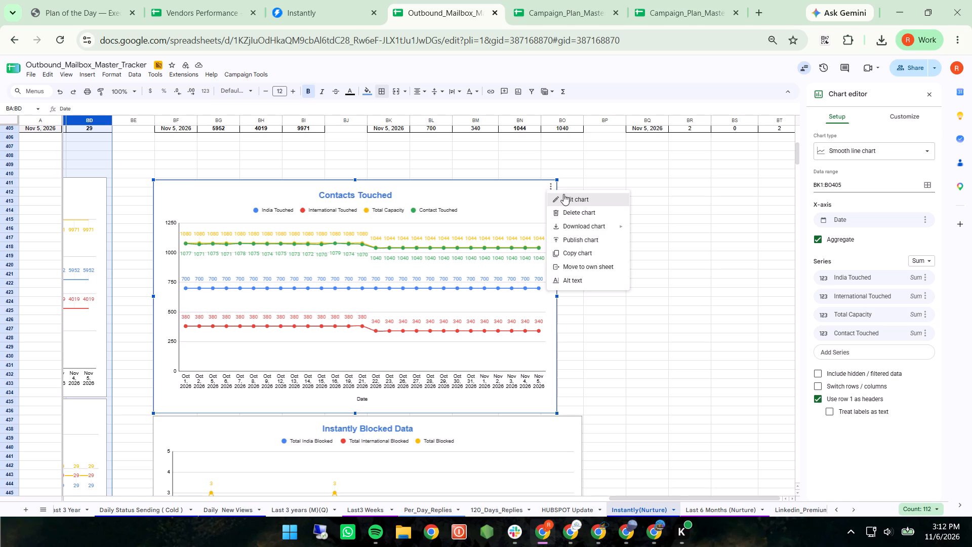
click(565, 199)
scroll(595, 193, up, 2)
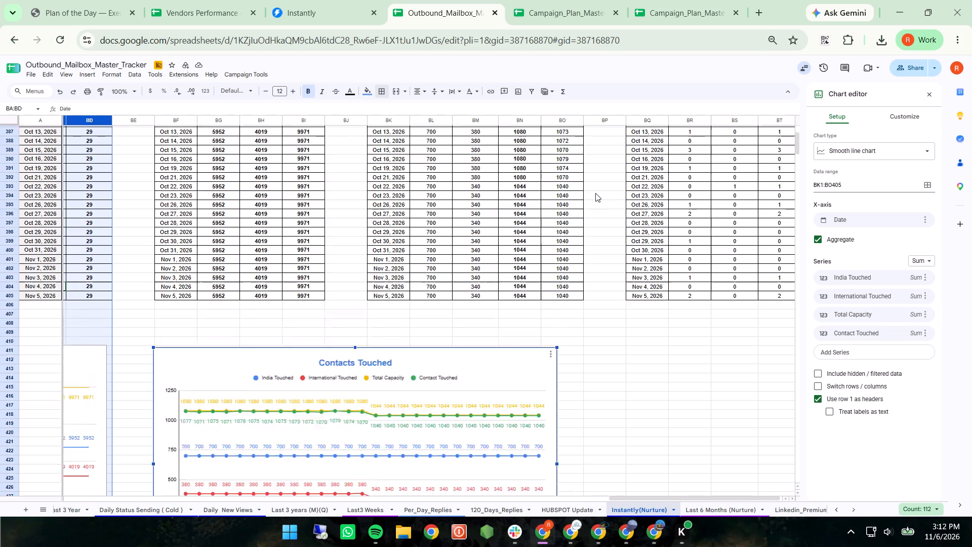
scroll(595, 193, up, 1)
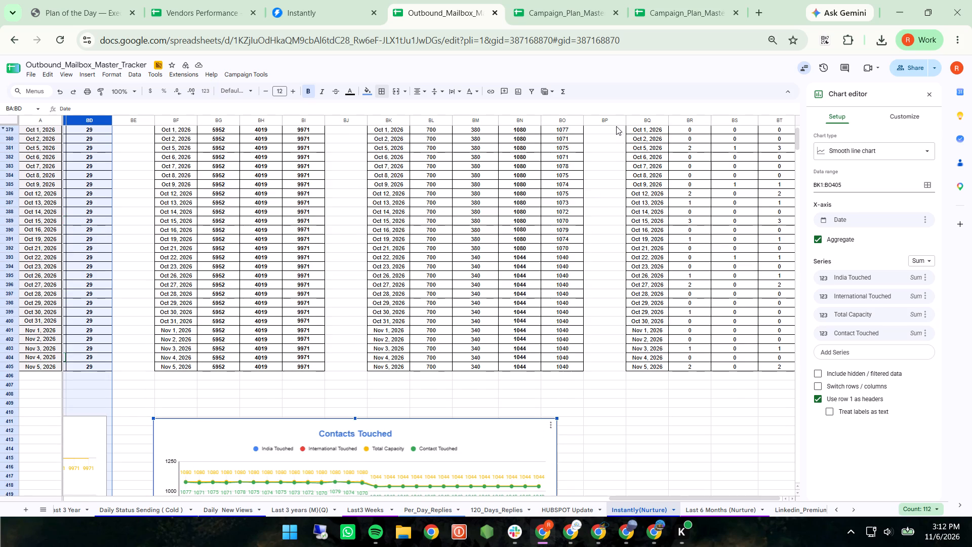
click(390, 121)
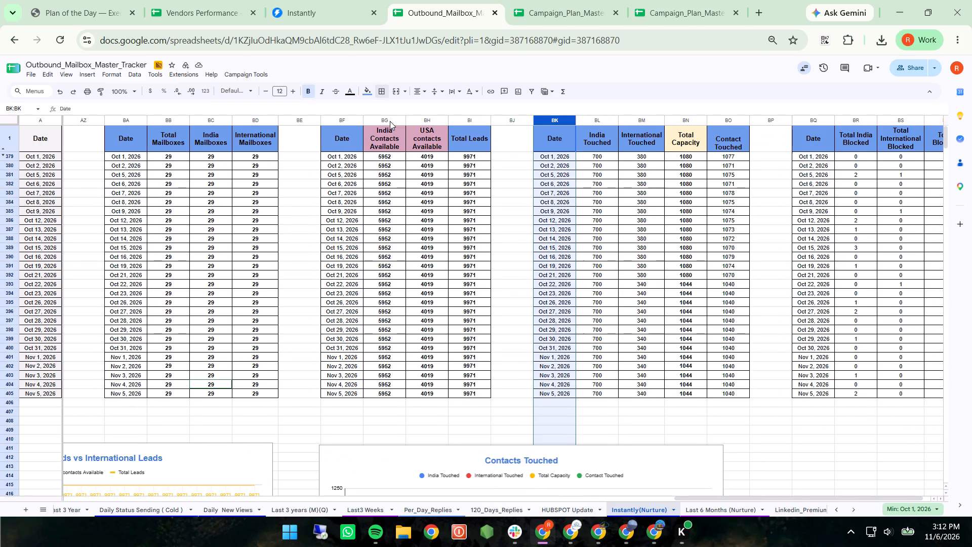
Change the Contacts Touched chart's data range to the full columns BK:BO and close the chart editor.
scroll(390, 121, left, 2)
scroll(390, 121, down, 2)
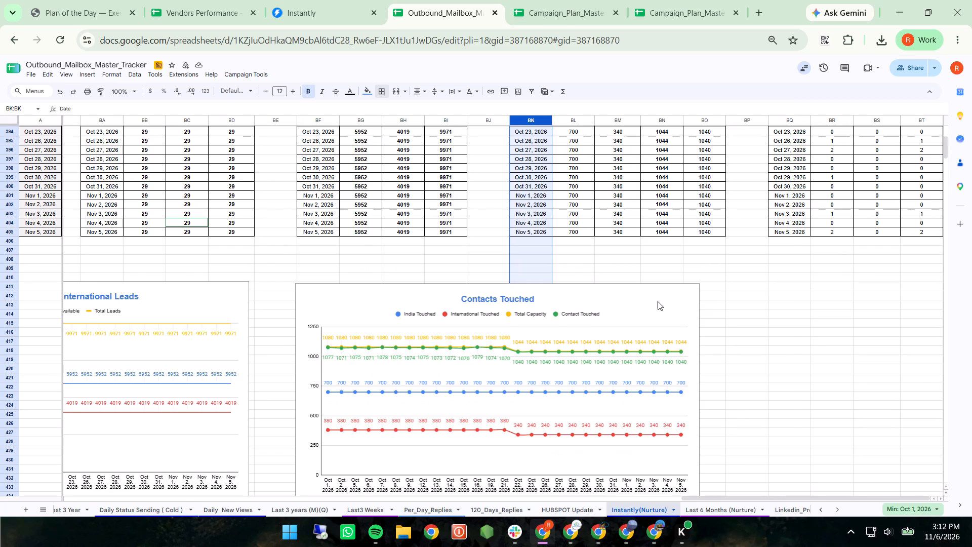
click(658, 301)
click(716, 270)
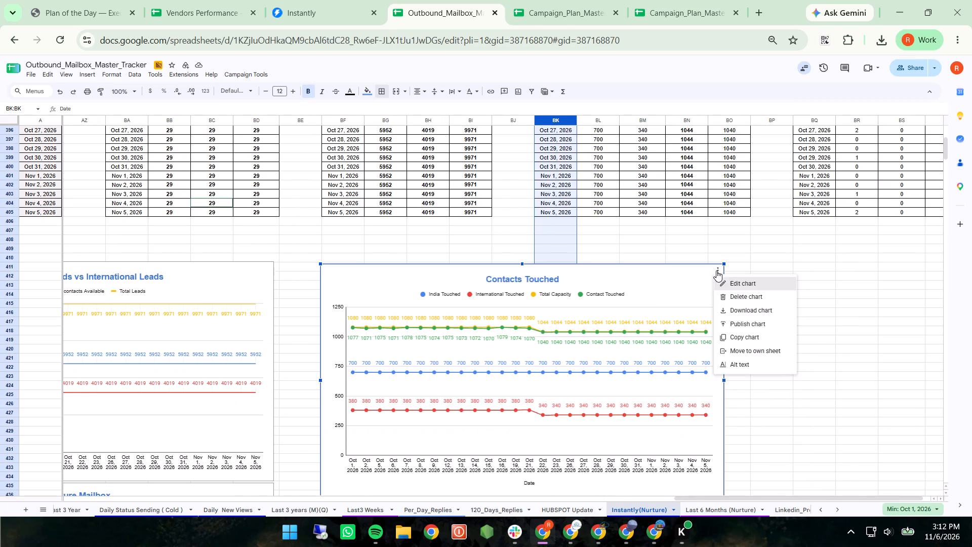
click(735, 281)
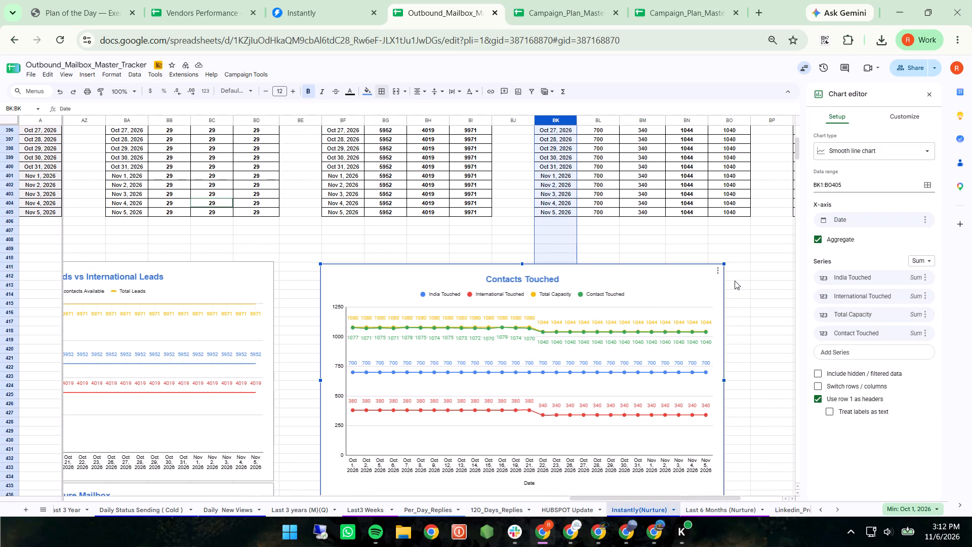
scroll(735, 281, up, 4)
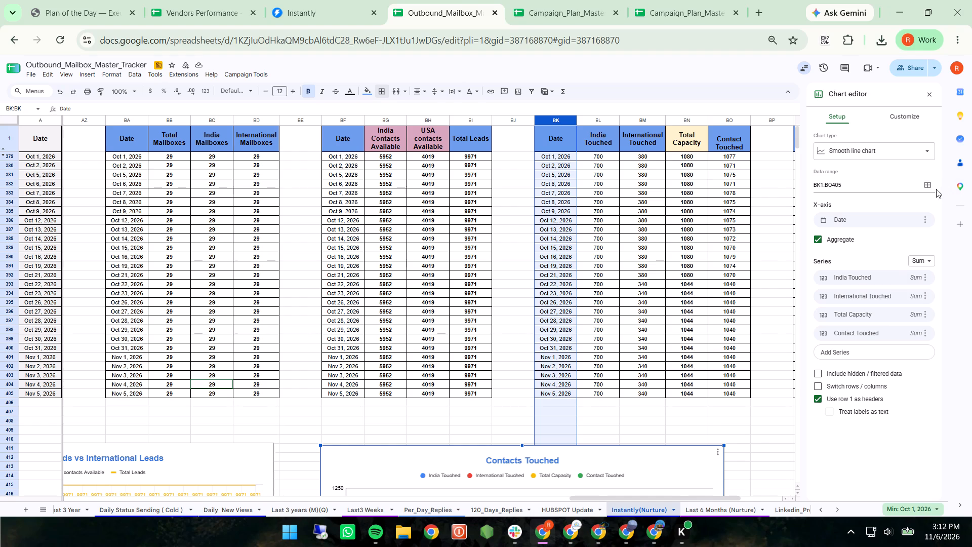
click(926, 181)
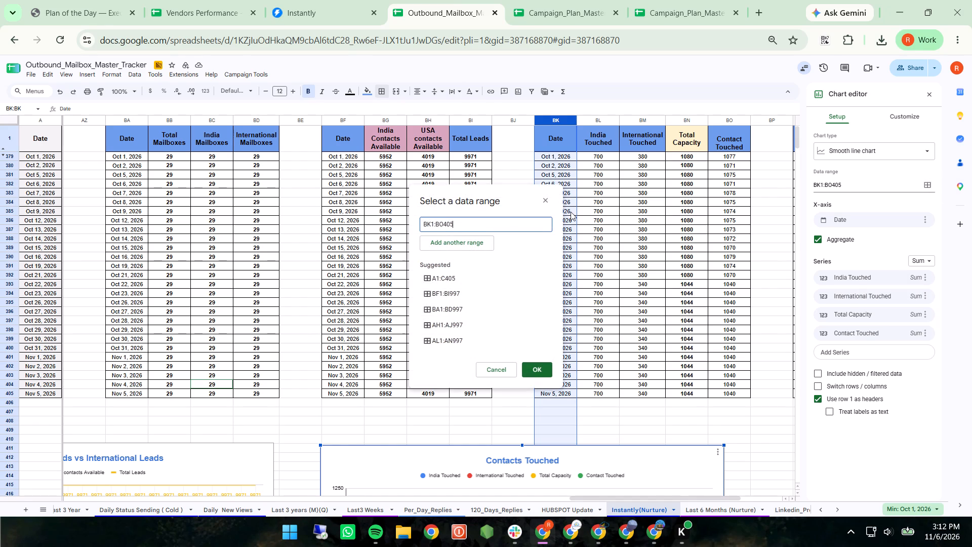
click(568, 157)
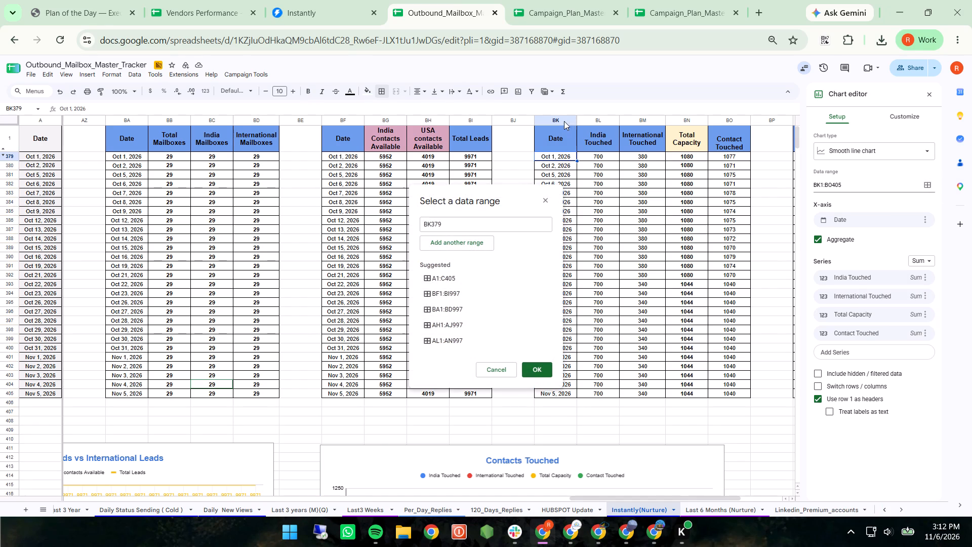
click(564, 121)
key(shift+Right)
key(shift+Right)
key(shift+Right)
key(shift+Right)
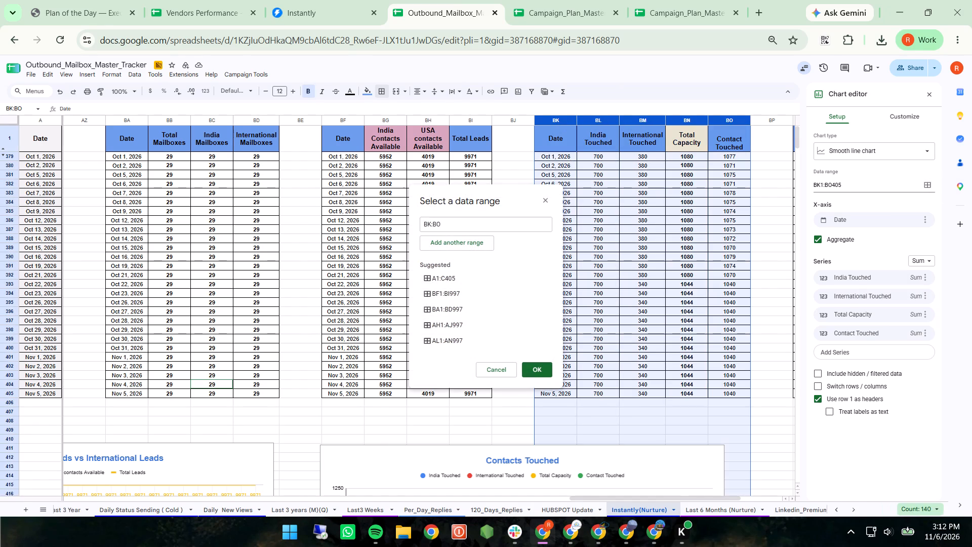
click(534, 371)
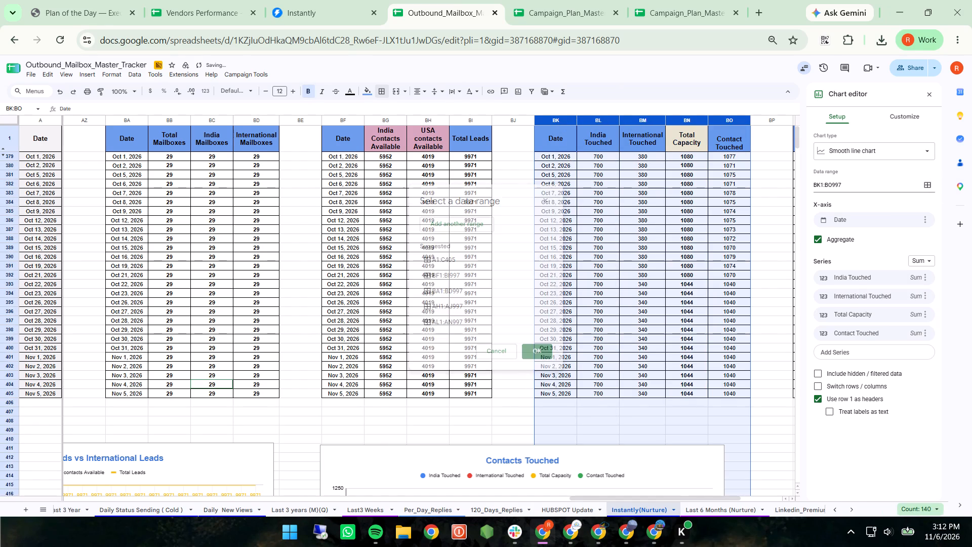
scroll(534, 371, down, 3)
scroll(534, 371, left, 2)
click(673, 340)
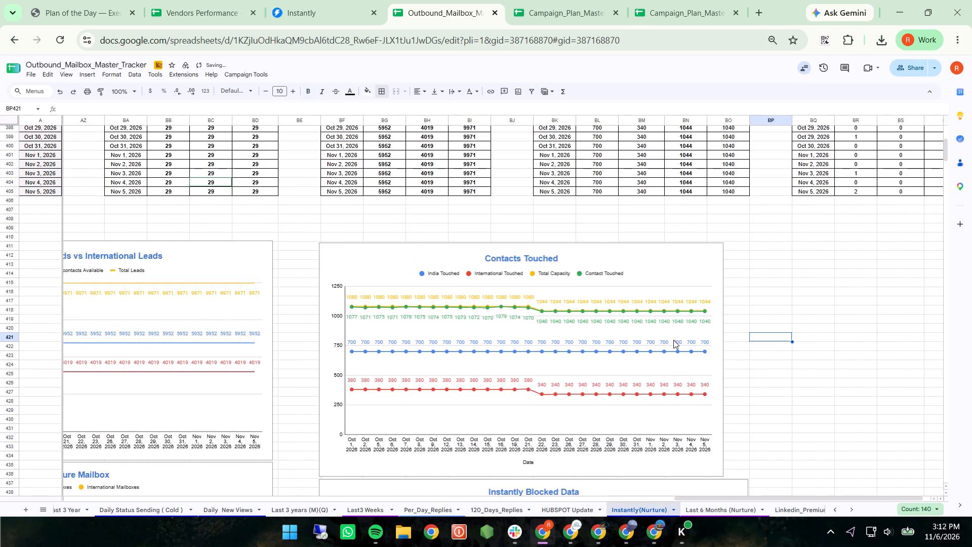
Review the Instantly Blocked Data, Mailbox, Positive, Future, Meeting and Negative charts below the tables for date coverage.
scroll(673, 340, down, 3)
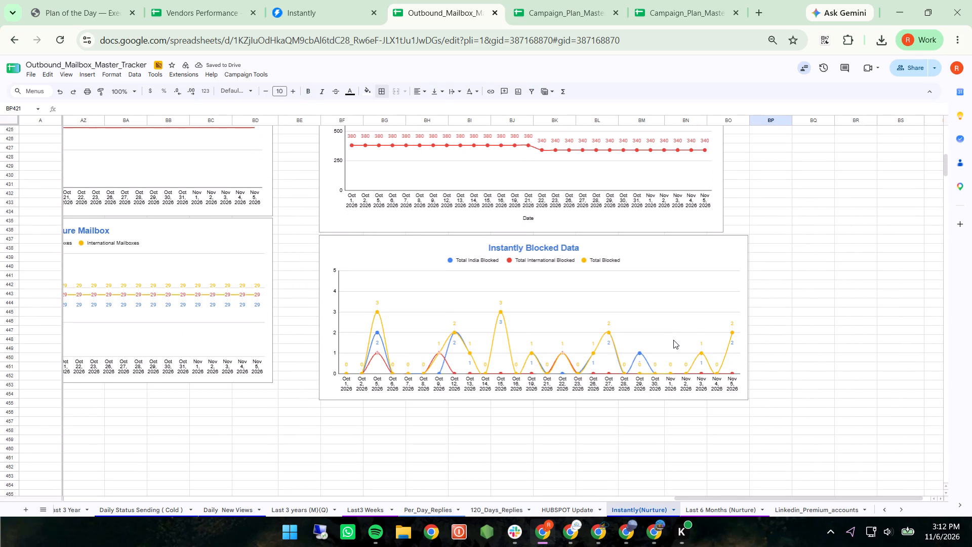
scroll(673, 340, right, 1)
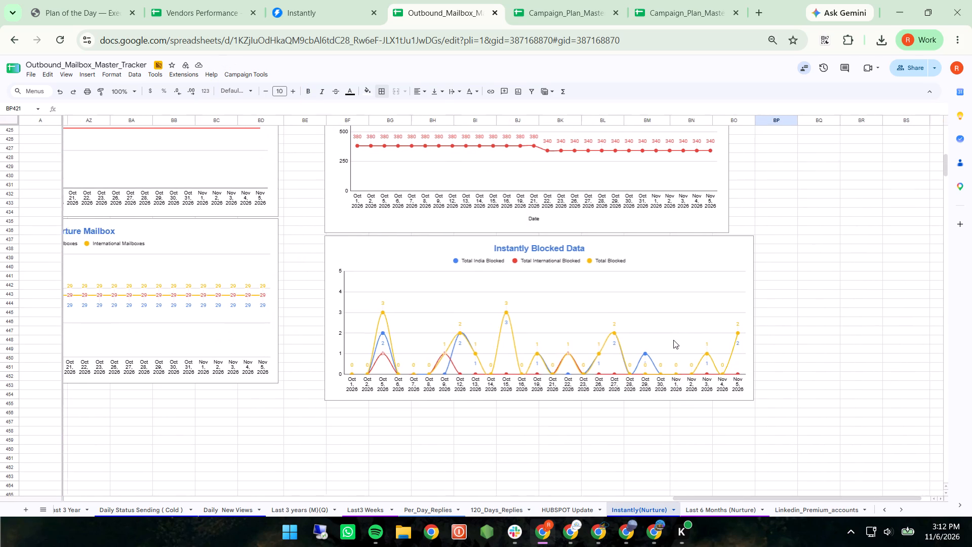
scroll(673, 340, right, 3)
scroll(673, 340, up, 2)
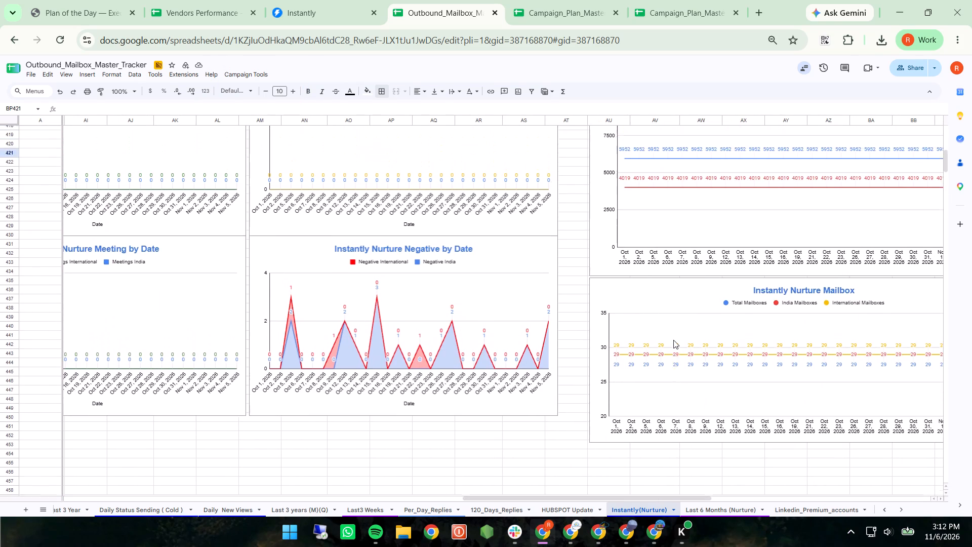
scroll(673, 340, up, 3)
scroll(673, 340, right, 2)
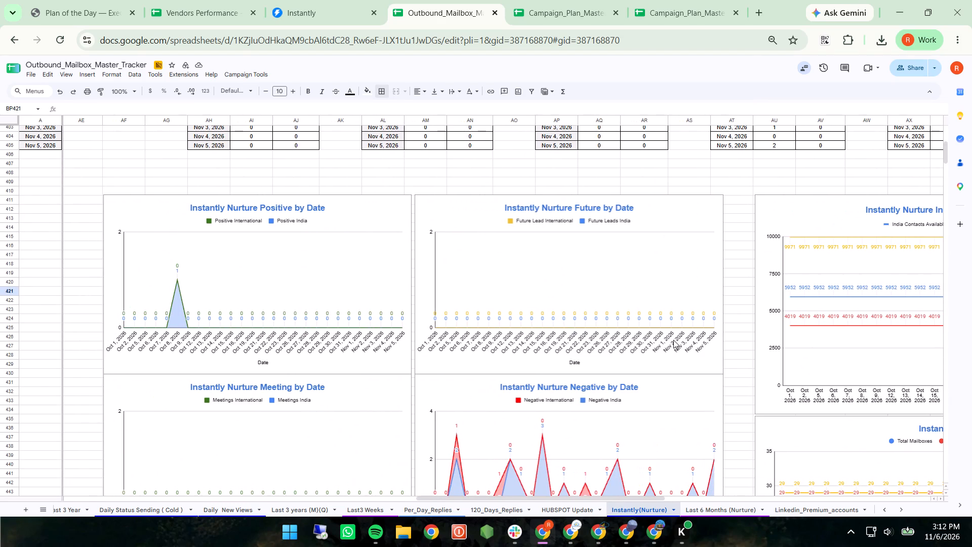
scroll(673, 340, down, 2)
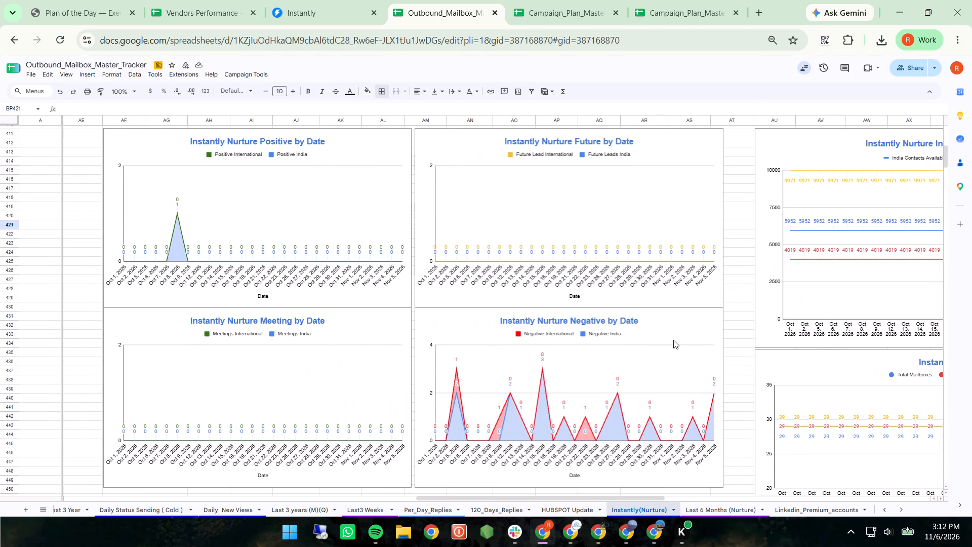